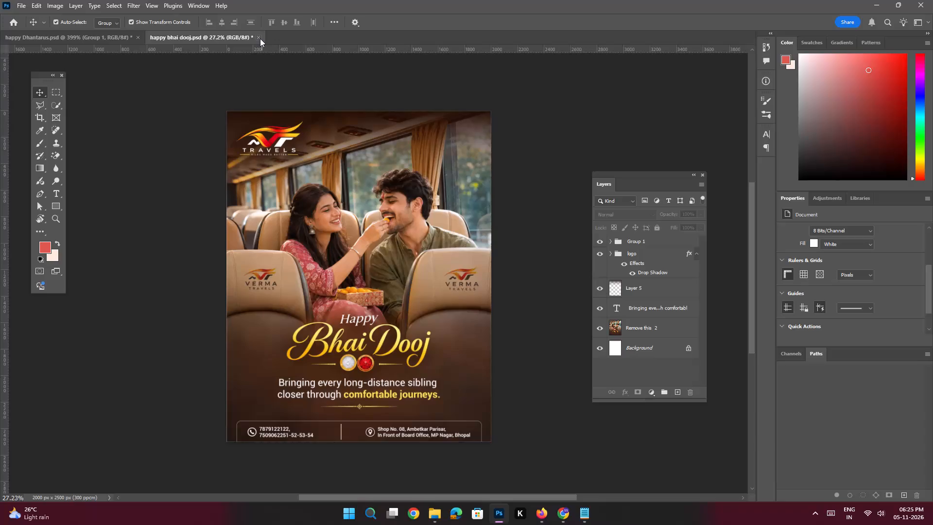
Close the happy bhai dooj.psd document and save its changes.
click(260, 38)
click(415, 187)
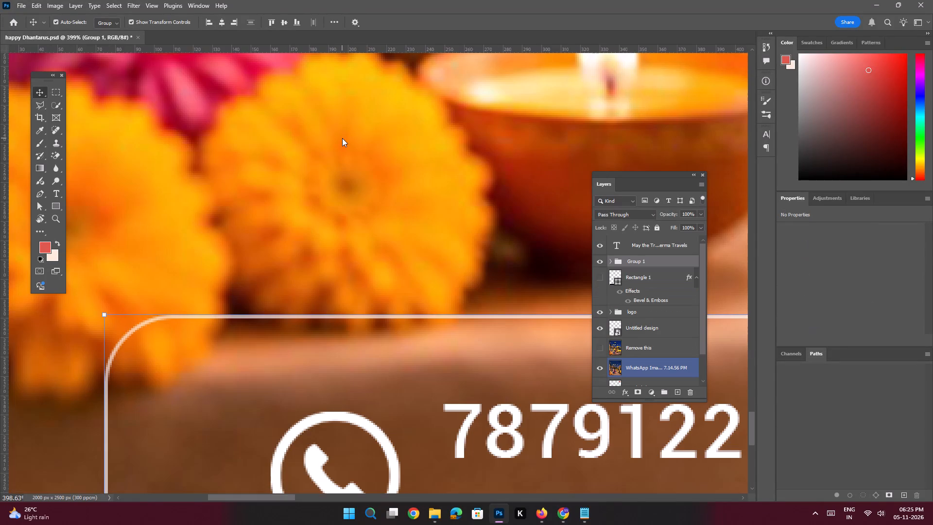
Undo the latest edits in happy Dhantarus.psd back to the large yellow bus image, and save the document.
key(ctrl+0)
key(ctrl+z)
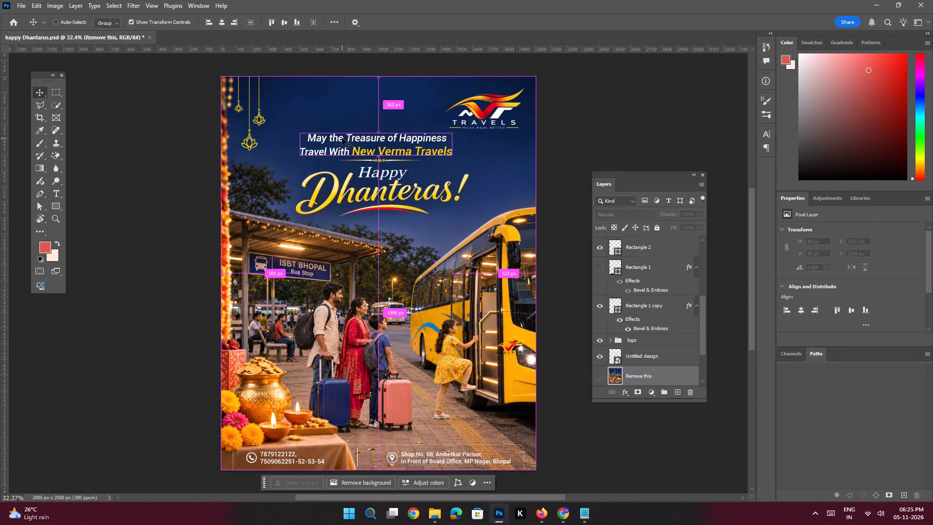
key(ctrl+z)
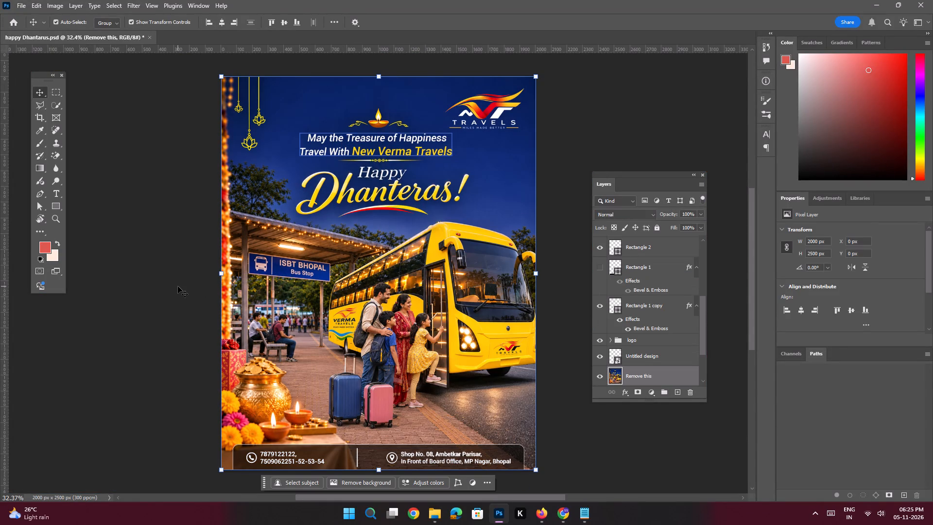
click(178, 286)
key(ctrl+s)
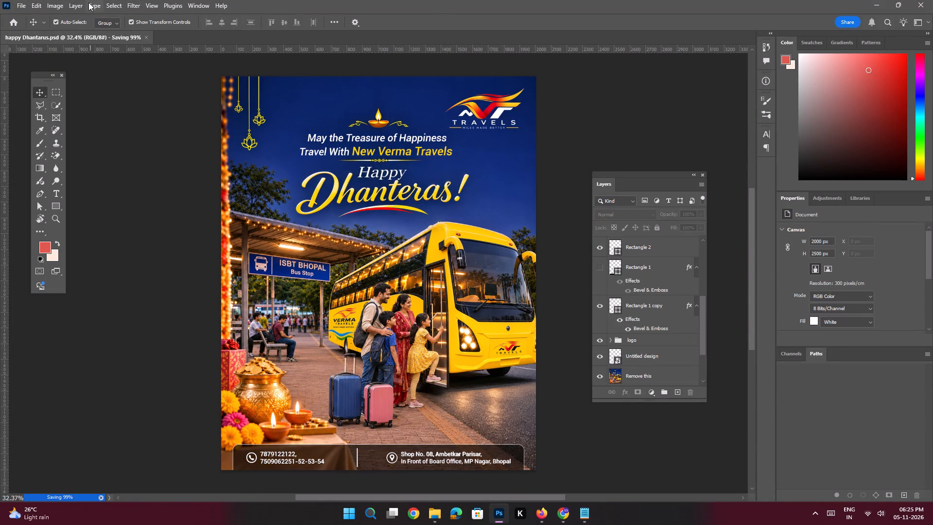
Open the recent file "Who Still Owes You the.psd" and deselect its headline text layer.
click(14, 21)
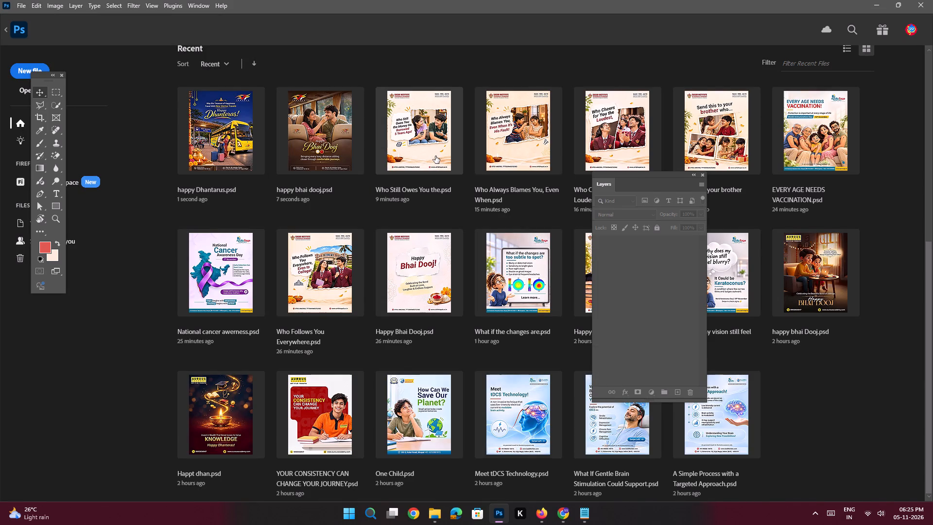
click(431, 146)
key(space)
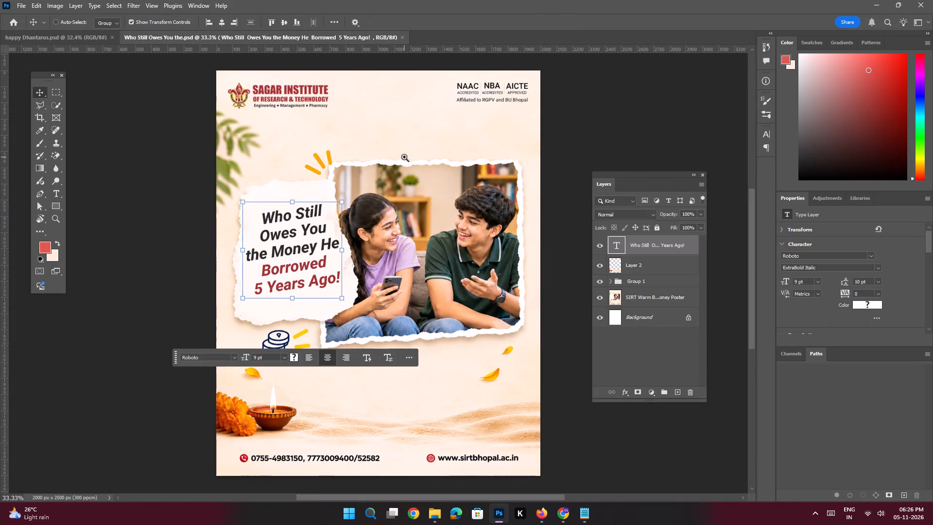
ctrl+drag(407, 156, 396, 152)
drag(448, 156, 397, 158)
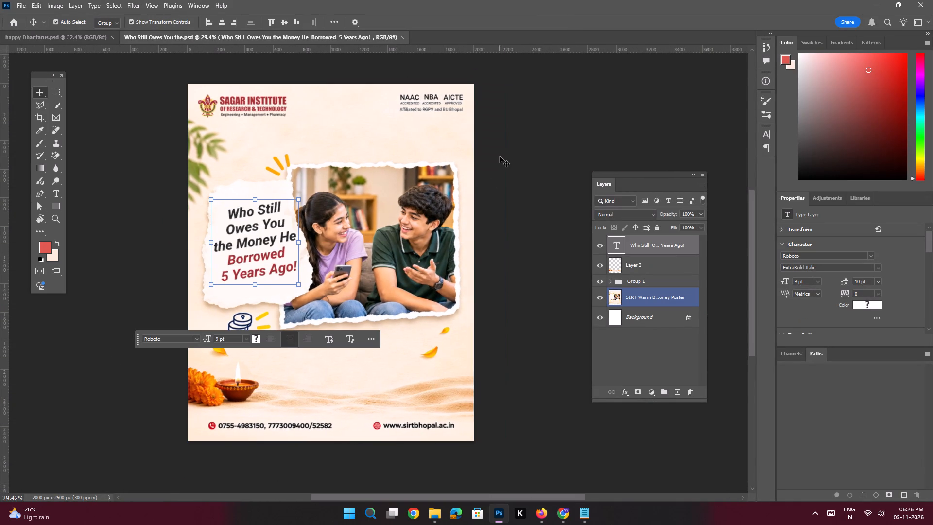
click(522, 210)
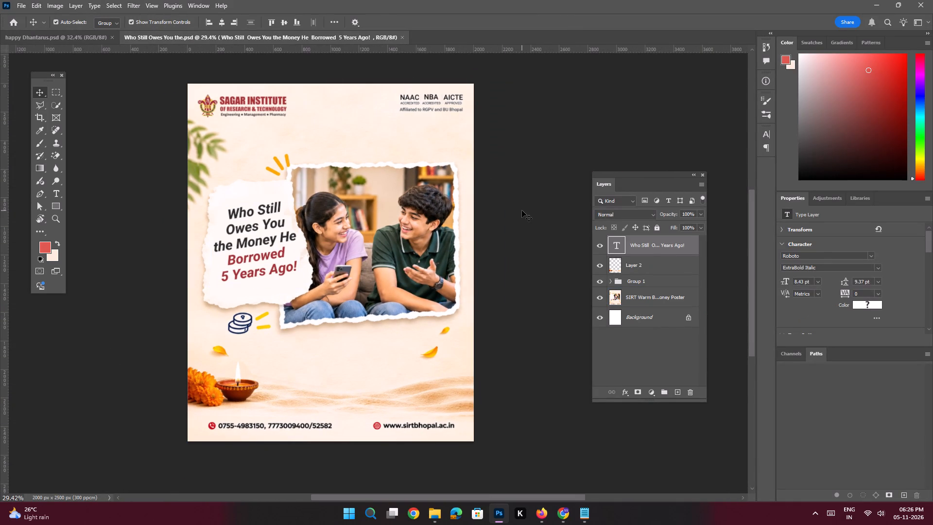
click(522, 210)
Create a blank 2000 x 2500 px document with a white background.
key(ctrl+n)
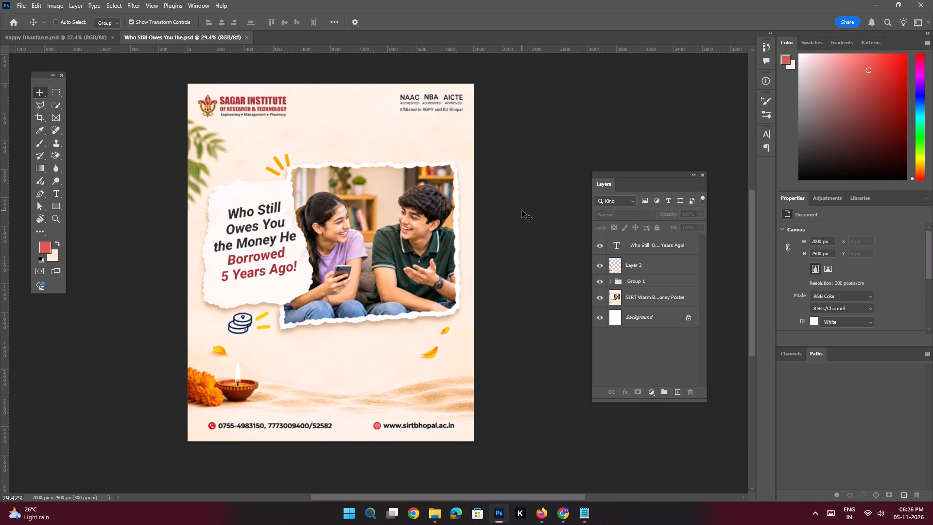
double_click(250, 192)
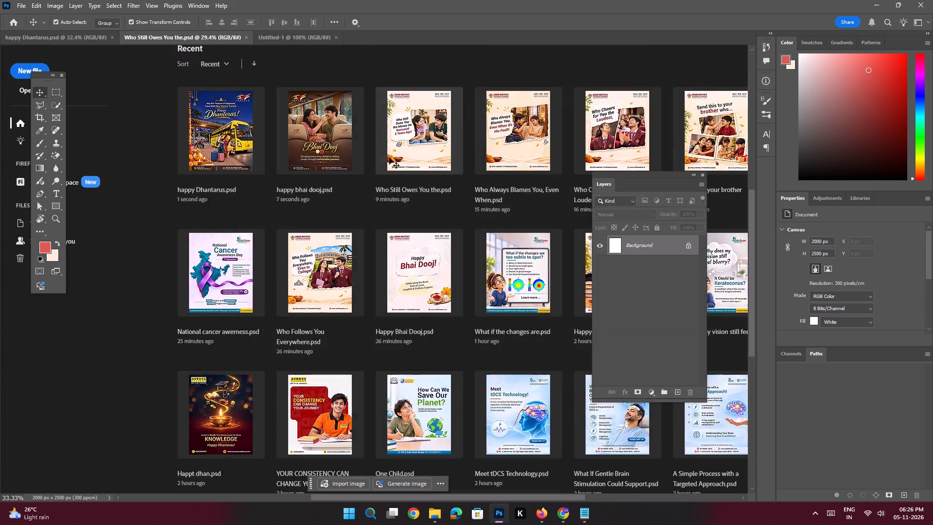
key(ctrl+space)
key(ctrl+space)
key(ctrl+space)
key(ctrl+space)
ctrl+drag(390, 248, 377, 246)
Add a guide layout with margin guides along all four sides of the blank canvas.
click(154, 8)
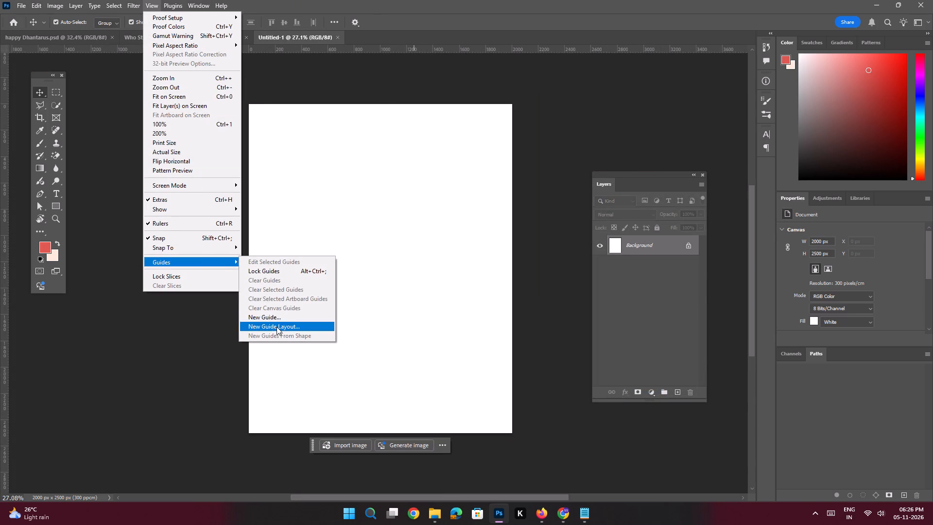
click(276, 327)
click(532, 109)
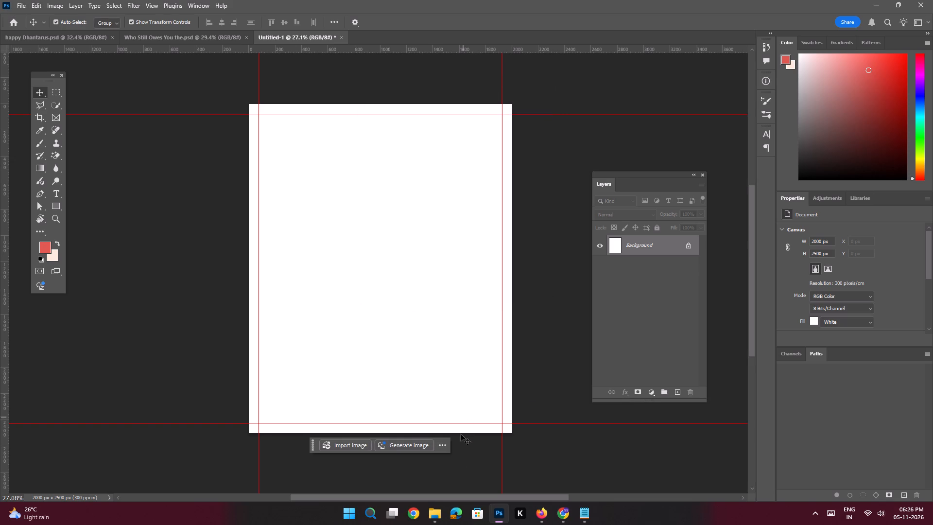
Place the Downloads image "WhatsApp Image 2026-11-05 at 5.52.56 PM" on the new canvas at full size.
click(411, 479)
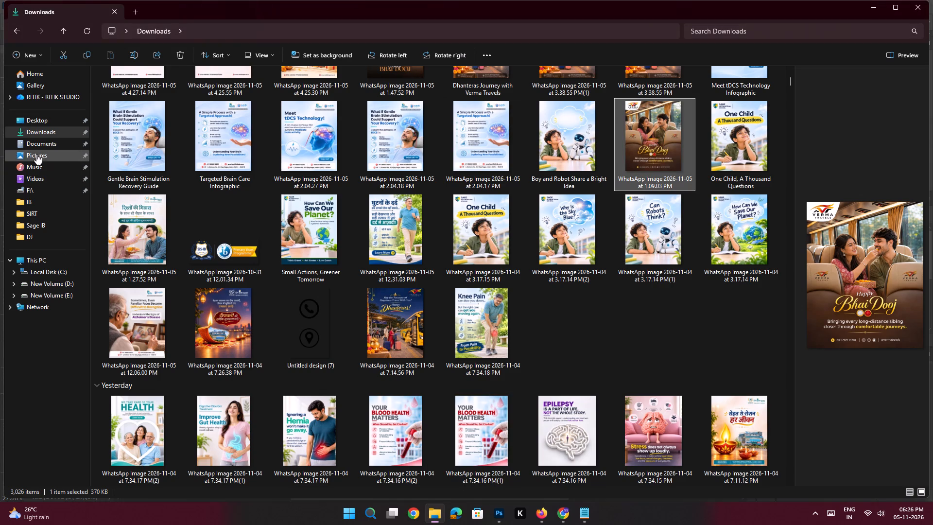
click(35, 126)
click(142, 134)
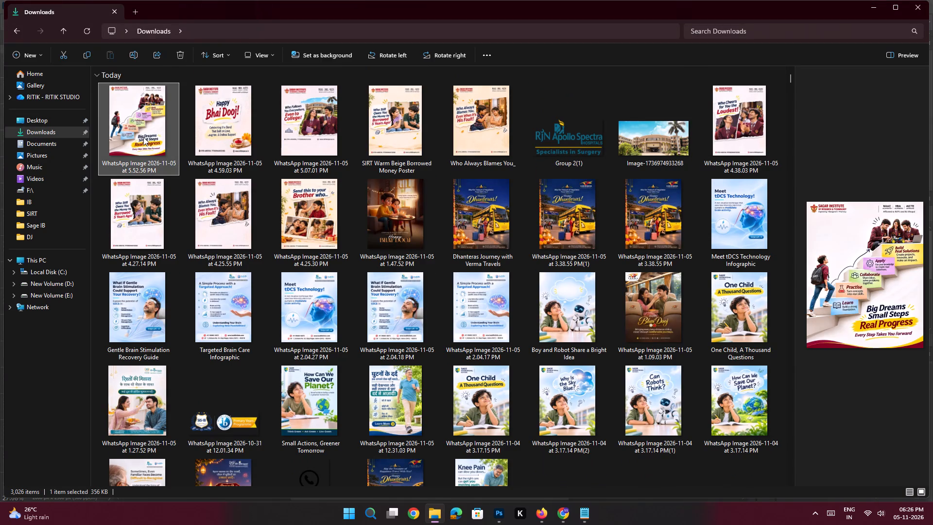
drag(143, 137, 348, 282)
key(alt+Tab)
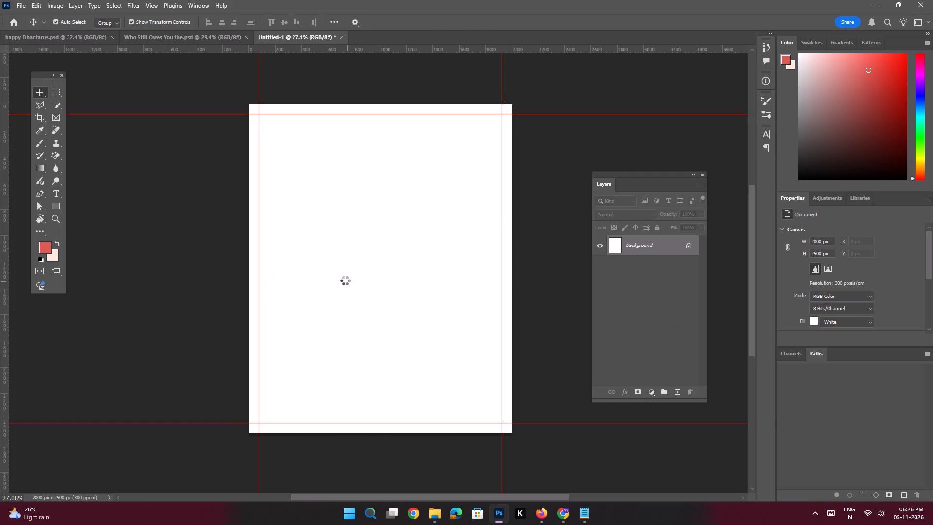
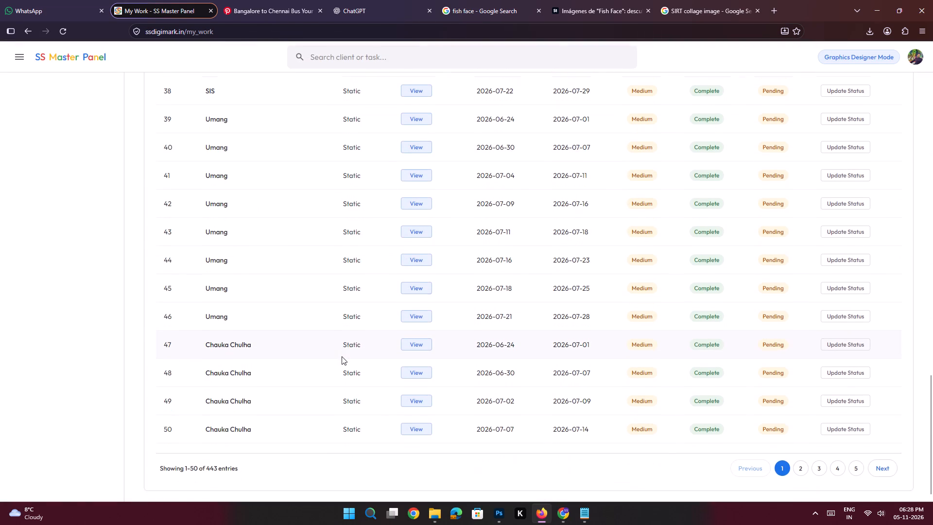
scroll(342, 356, up, 20)
scroll(342, 356, up, 13)
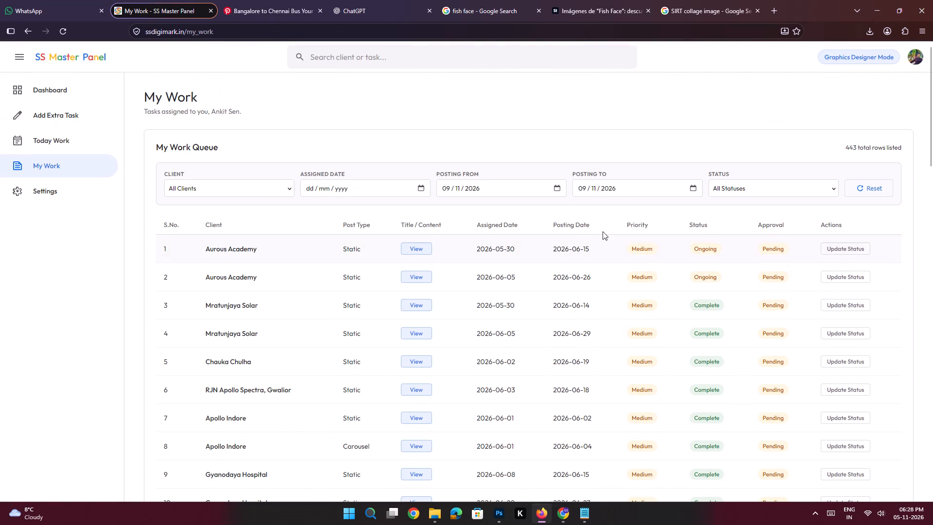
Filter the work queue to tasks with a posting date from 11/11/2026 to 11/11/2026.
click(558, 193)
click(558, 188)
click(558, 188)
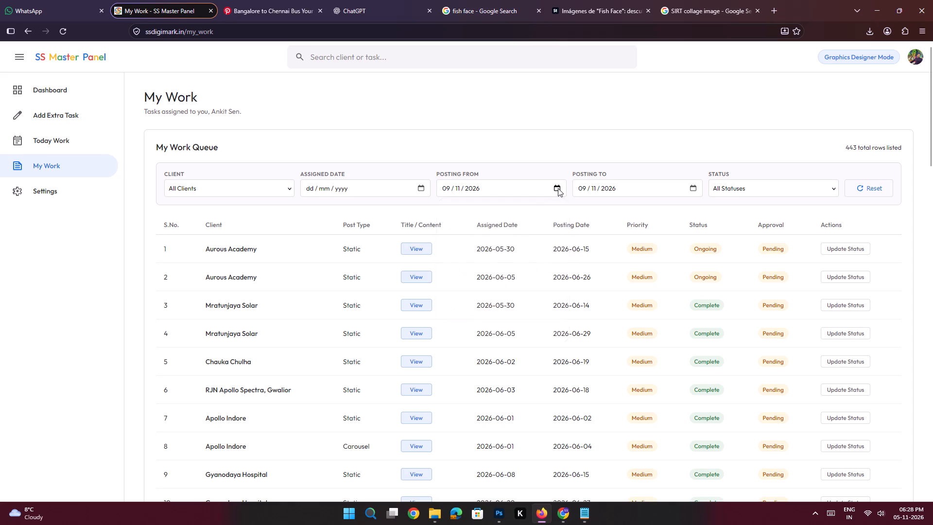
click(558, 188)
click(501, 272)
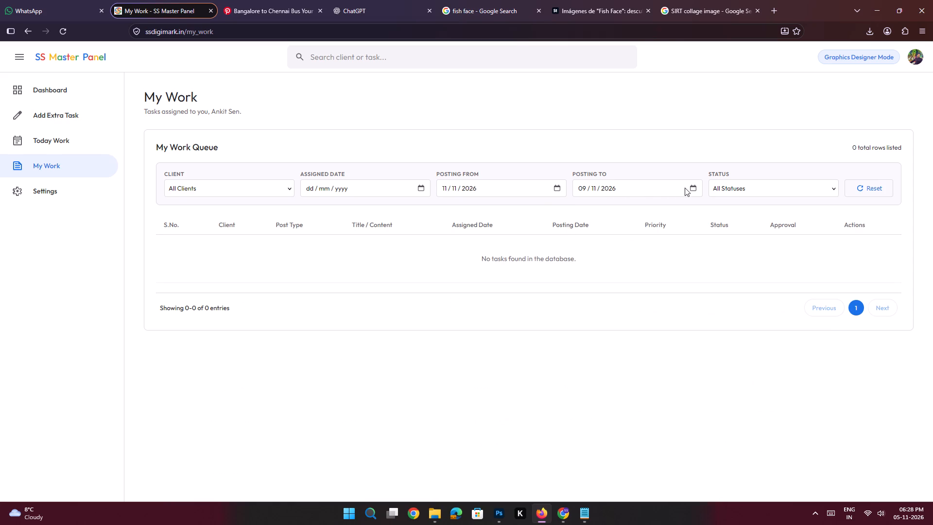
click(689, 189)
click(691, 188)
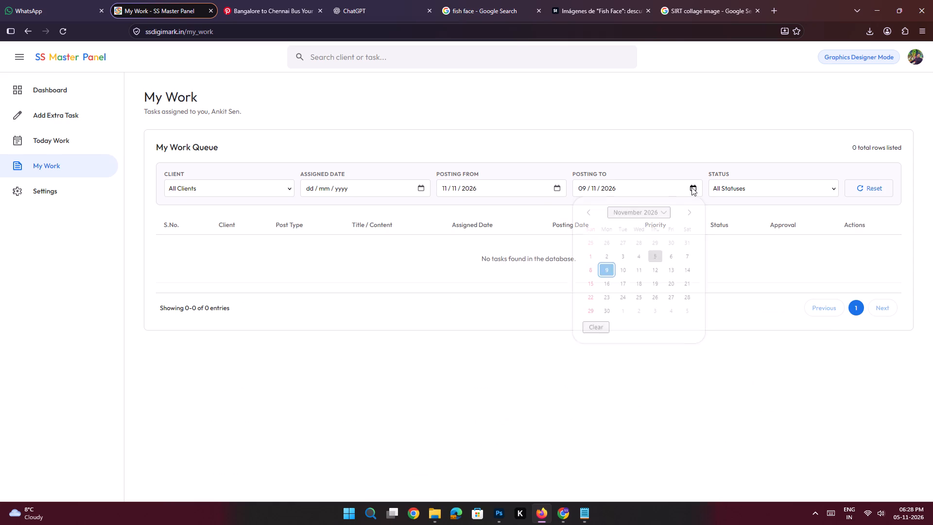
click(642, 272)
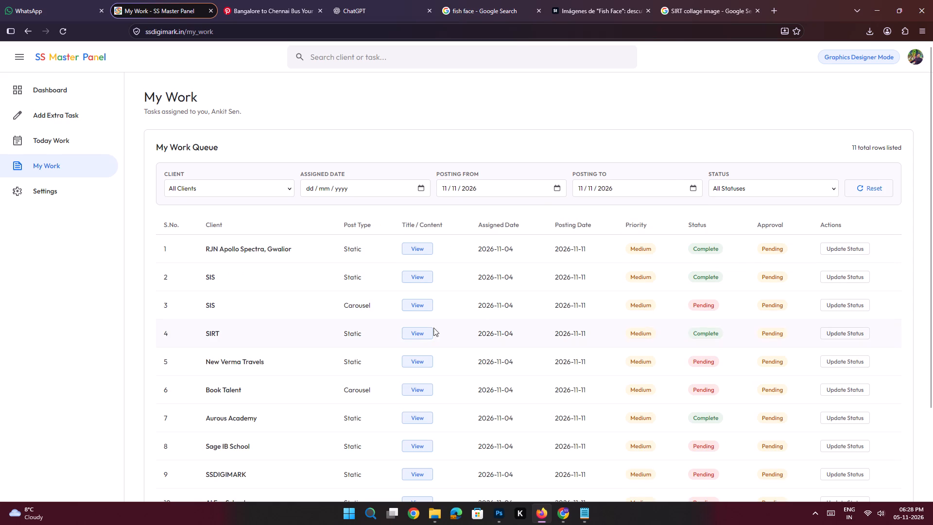
Check the details of the SIRT static task in the filtered queue and look over the remaining tasks.
click(418, 332)
click(697, 318)
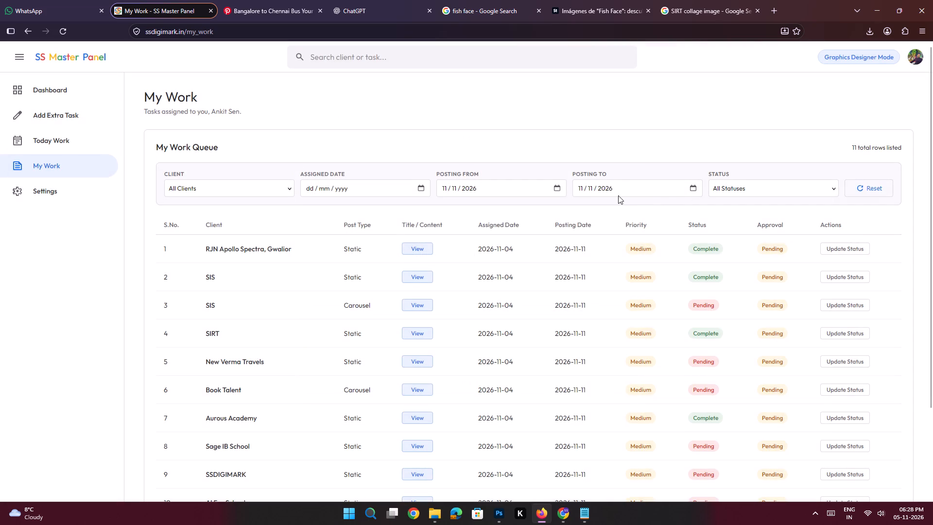
scroll(561, 296, down, 8)
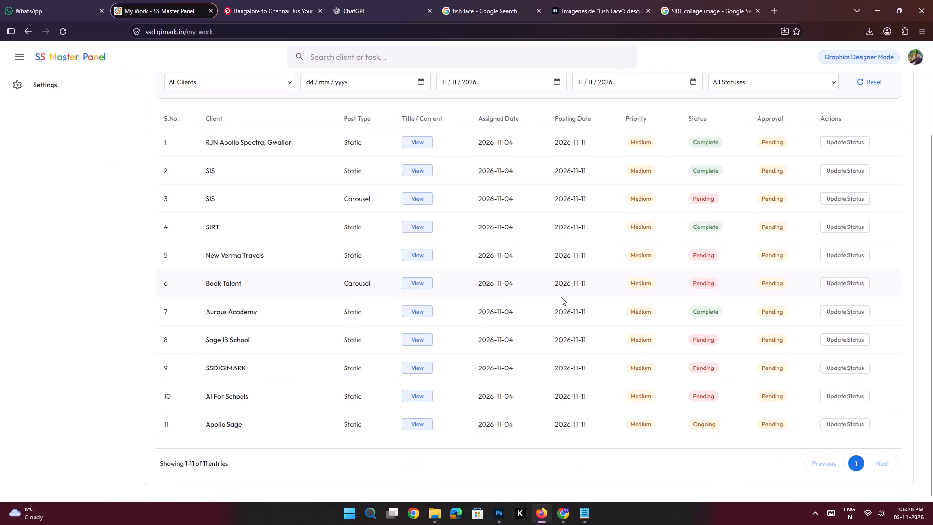
scroll(561, 297, up, 6)
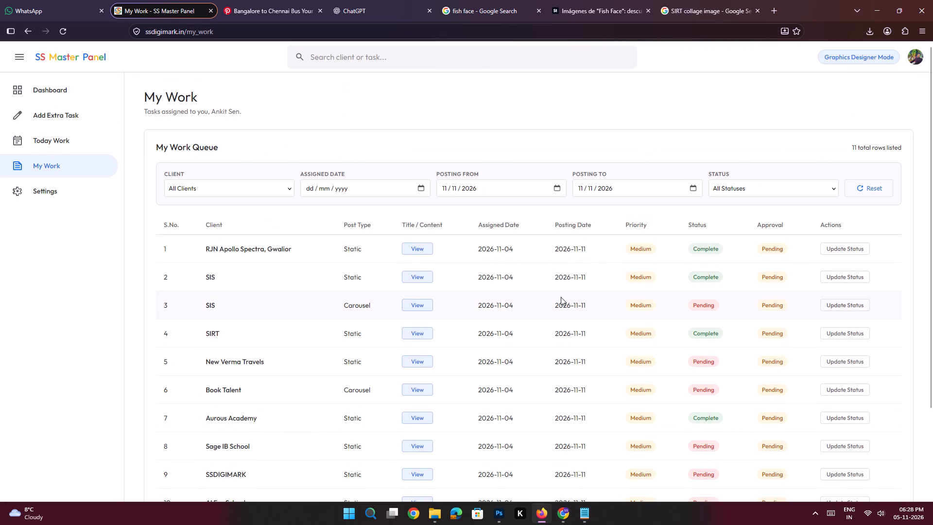
scroll(561, 297, up, 3)
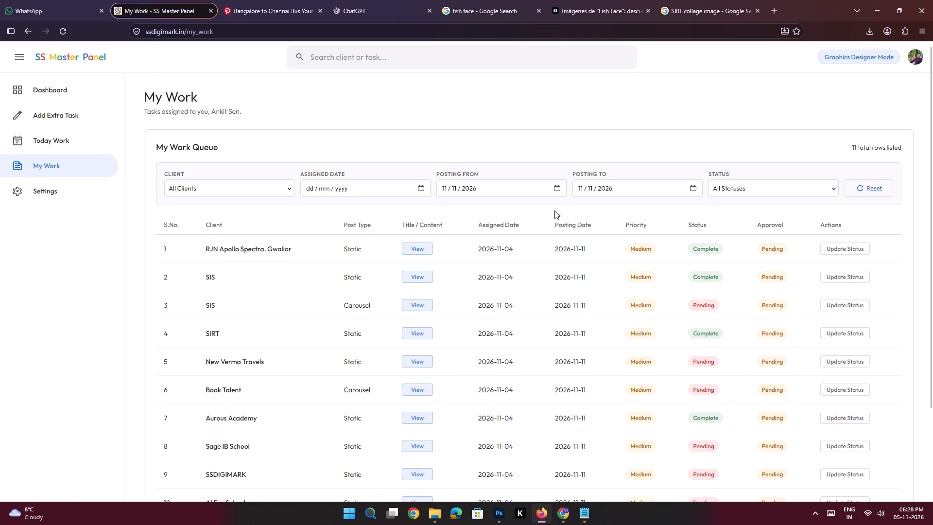
Set the work queue's posting date filter to run from 10/11/2026 to 10/11/2026.
click(553, 190)
click(557, 187)
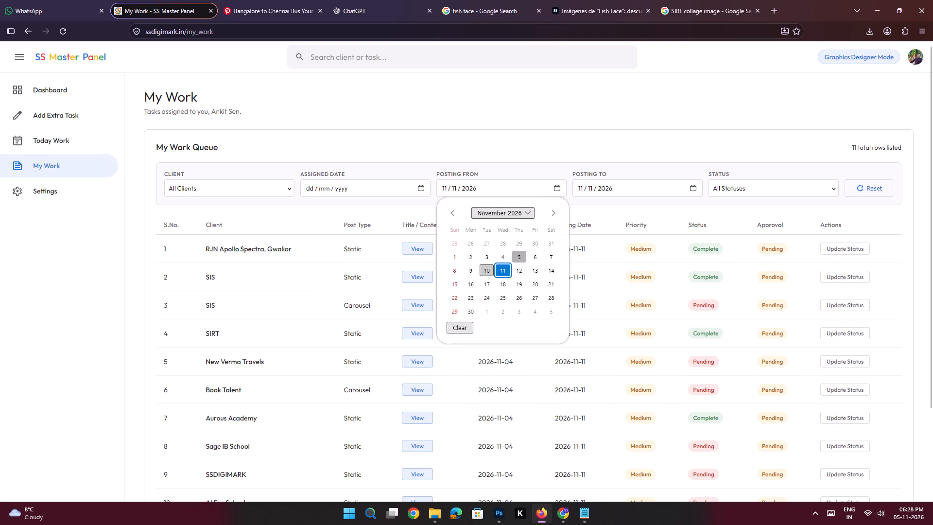
click(484, 270)
click(691, 189)
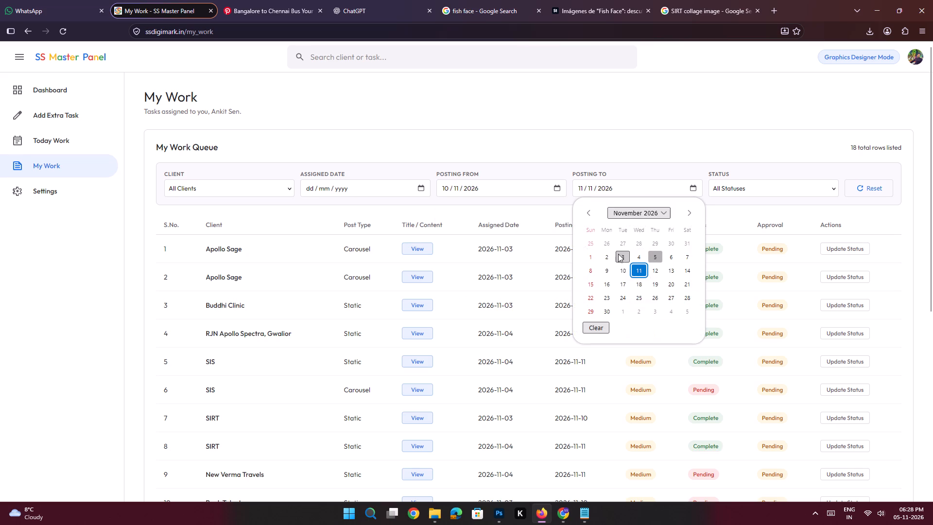
click(623, 270)
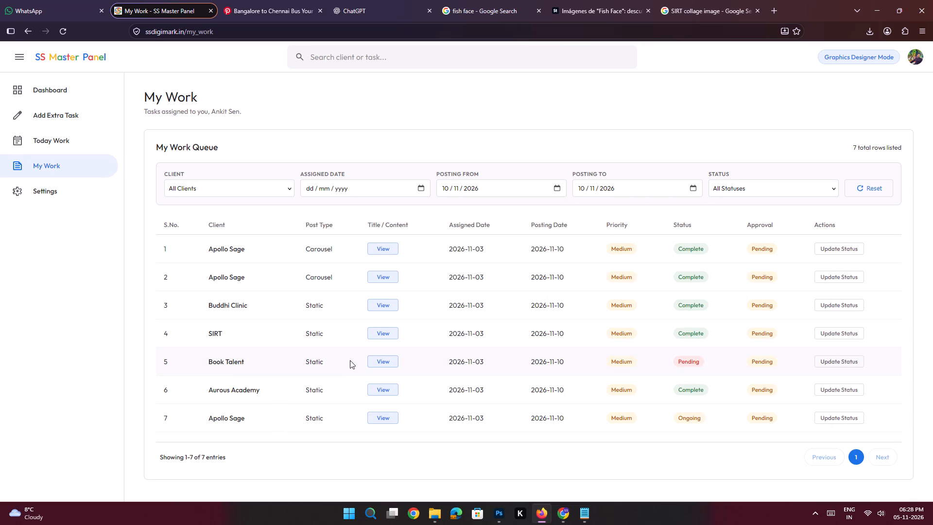
Copy the full content text of SIRT's "Big Dreams. Small Steps. Real Progress." task into a new Notepad tab, then close the task details.
click(380, 334)
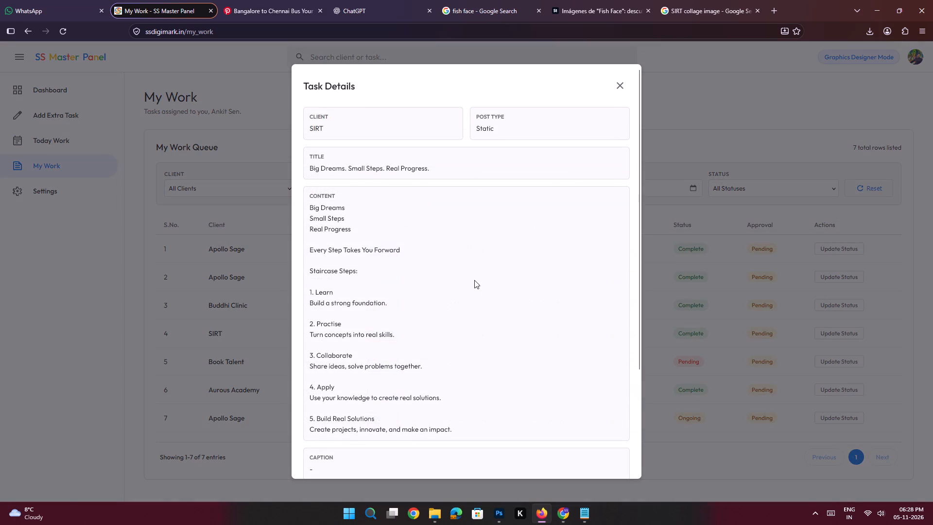
scroll(474, 280, down, 3)
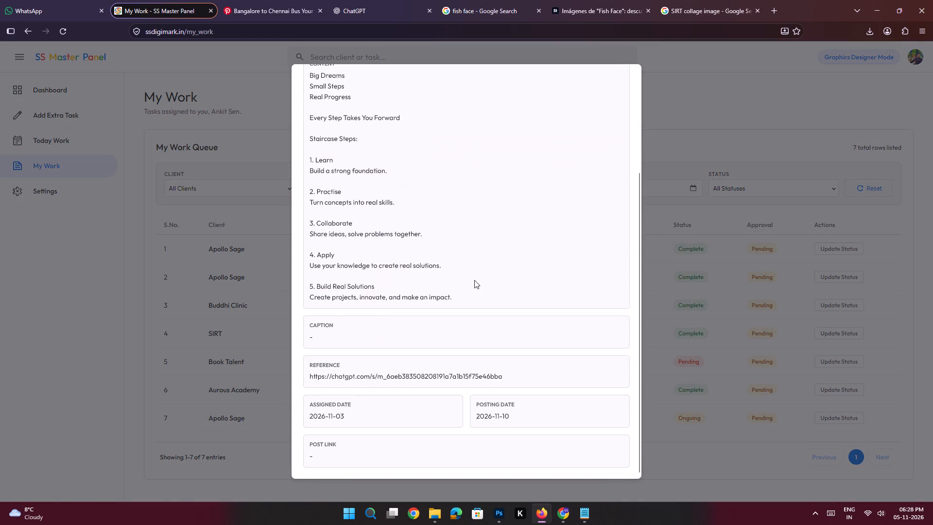
scroll(474, 280, up, 1)
drag(462, 357, 384, 271)
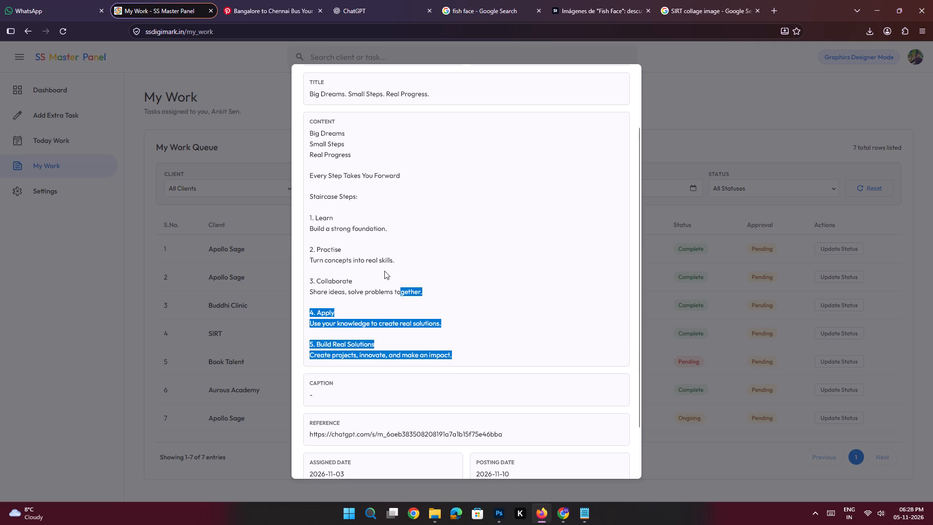
drag(384, 271, 306, 133)
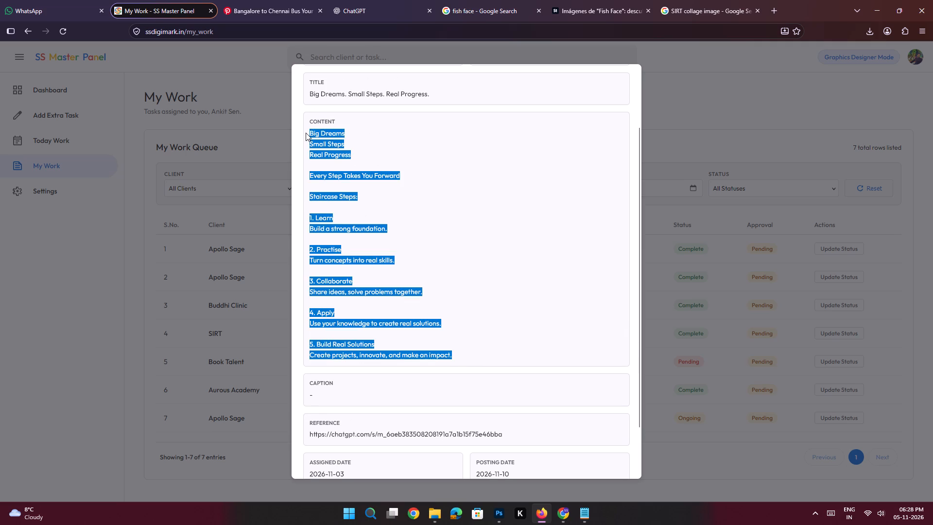
key(ctrl+c)
key(ctrl+c)
click(587, 509)
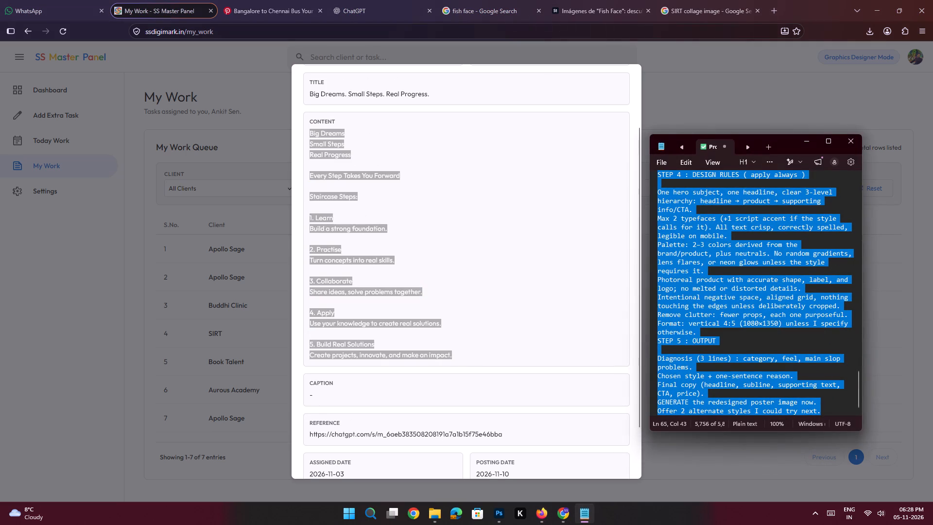
click(767, 147)
click(723, 193)
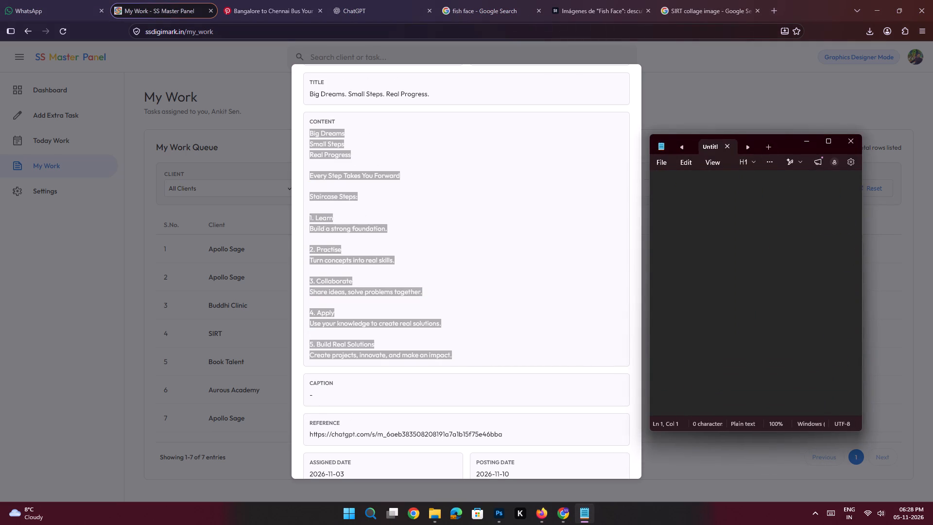
key(ctrl+v)
click(808, 142)
click(746, 107)
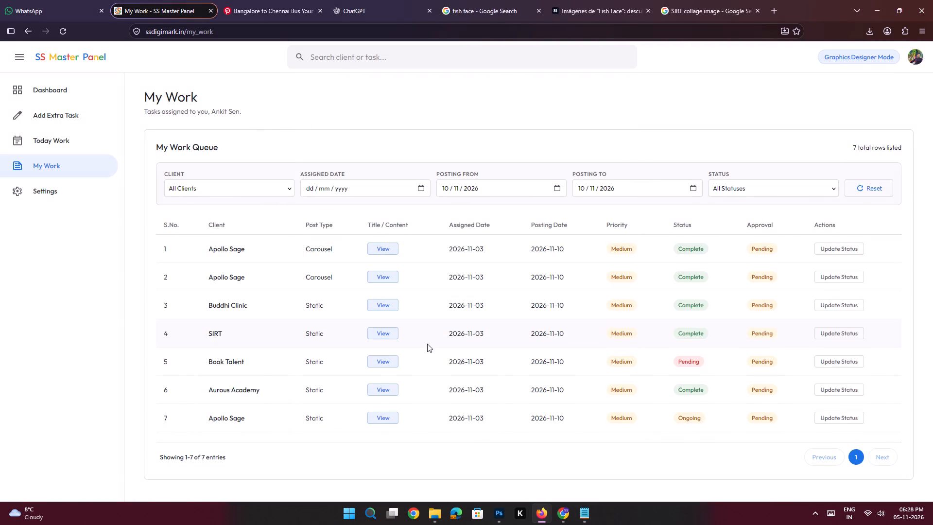
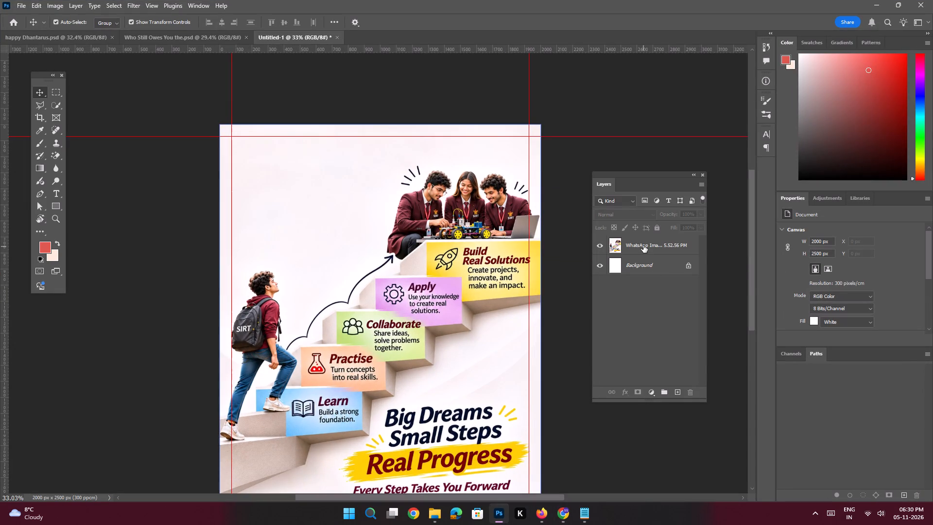
click(643, 245)
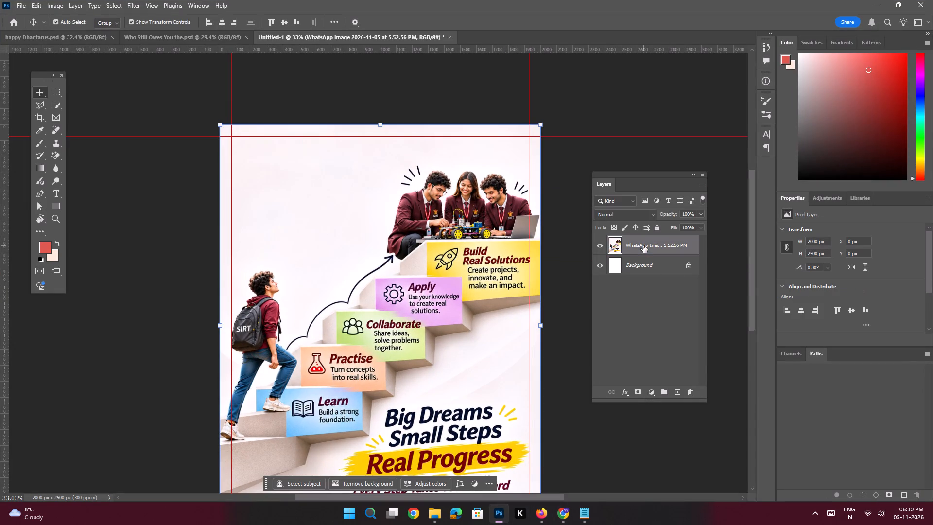
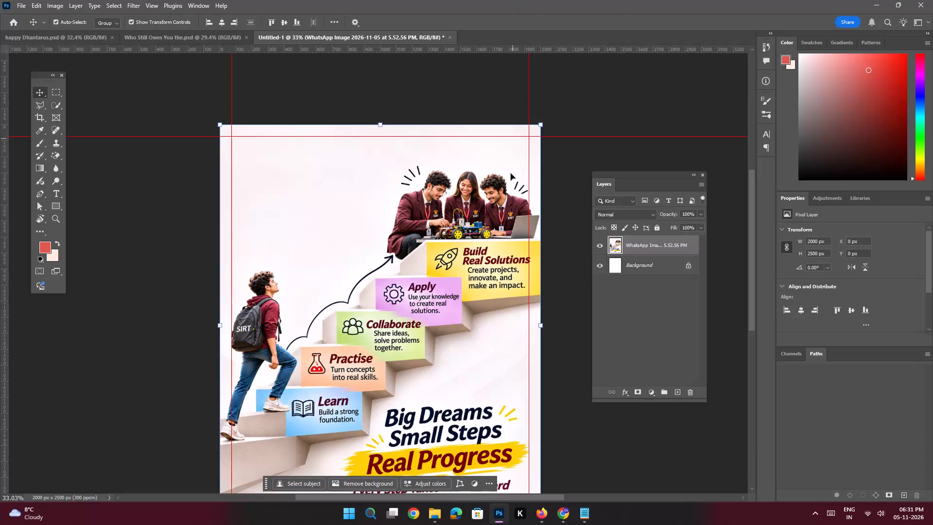
Outline the whole "Big Dreams Small Steps Real Progress" headline and its "Every Step Takes You Forward" tagline with a closed Polygonal Lasso selection.
key(space)
key(space)
key(space)
key(space)
key(space)
key(space)
key(space)
key(space)
key(space)
key(space)
key(space)
key(space)
key(space)
key(space)
key(space)
key(space)
key(space)
key(space)
key(space)
key(space)
drag(465, 293, 473, 179)
key(ctrl+space)
key(ctrl+space)
key(ctrl+space)
key(ctrl+space)
key(ctrl+space)
ctrl+drag(454, 304, 466, 320)
drag(467, 319, 459, 300)
click(38, 105)
key(space)
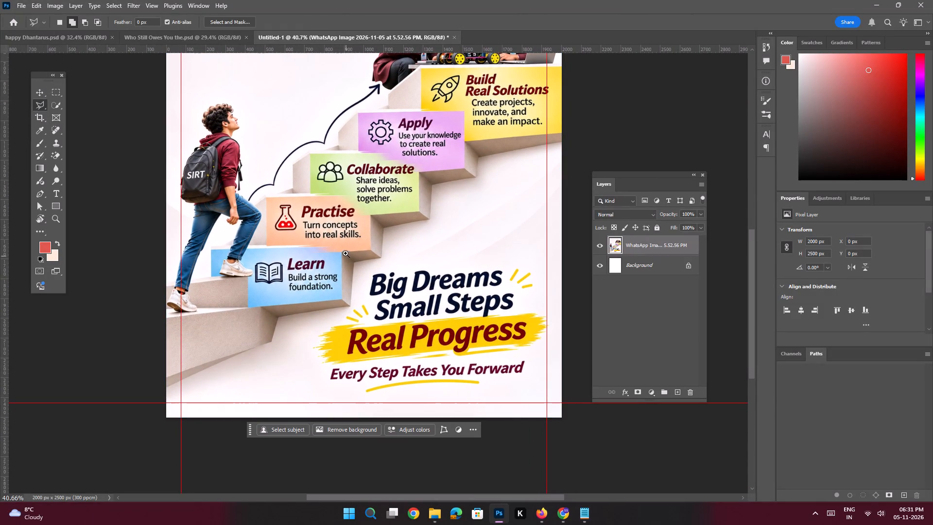
ctrl+drag(346, 253, 371, 288)
drag(403, 301, 260, 178)
click(250, 163)
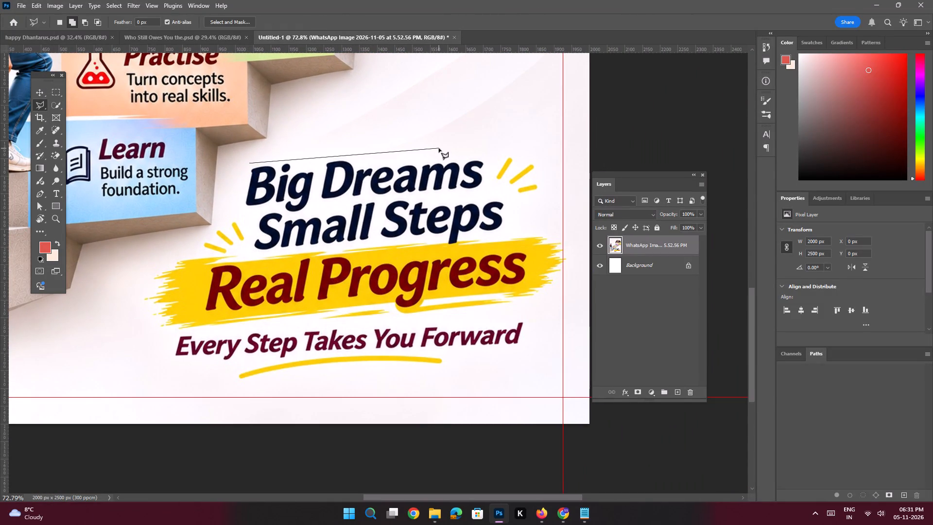
click(439, 148)
click(504, 145)
click(532, 145)
drag(559, 195, 561, 200)
drag(569, 269, 569, 275)
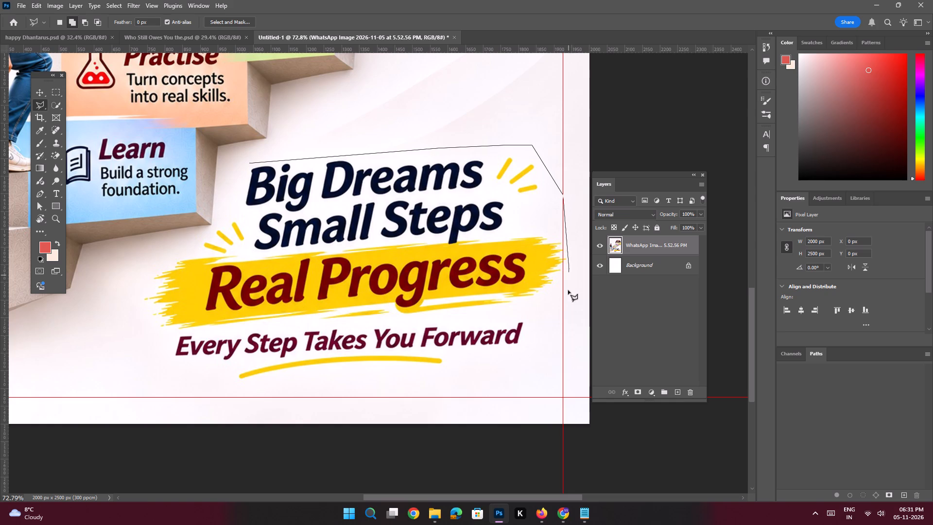
drag(564, 315, 561, 320)
drag(536, 359, 520, 368)
drag(505, 371, 493, 372)
click(342, 376)
click(187, 388)
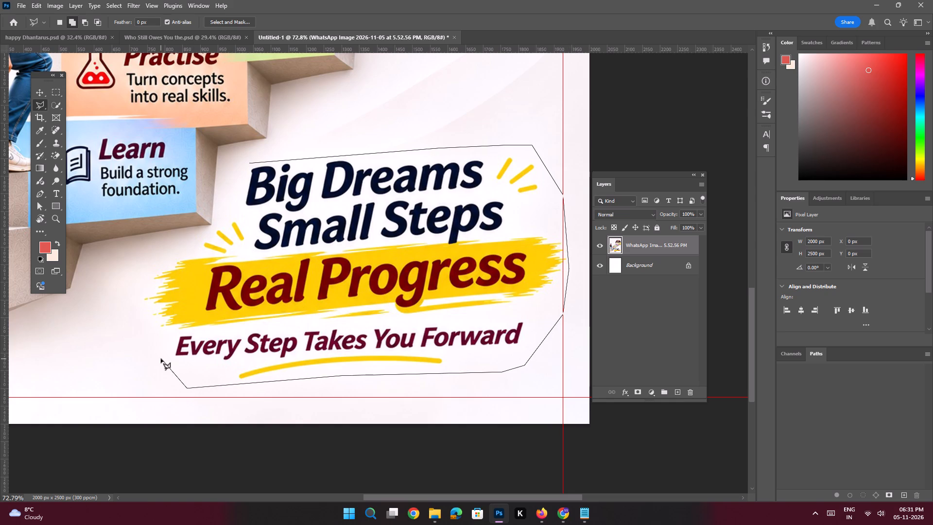
drag(161, 359, 159, 351)
click(134, 307)
click(145, 284)
click(197, 246)
click(220, 216)
click(235, 177)
click(241, 171)
double_click(251, 159)
Run Generative Fill on the selected headline area with the prompt "Remove this".
click(285, 398)
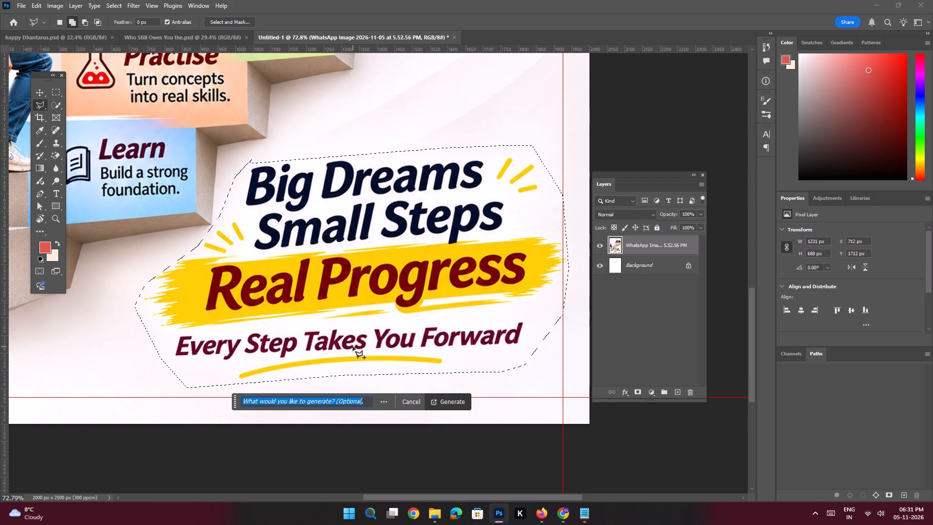
text(Remove this)
key(space)
key(Return)
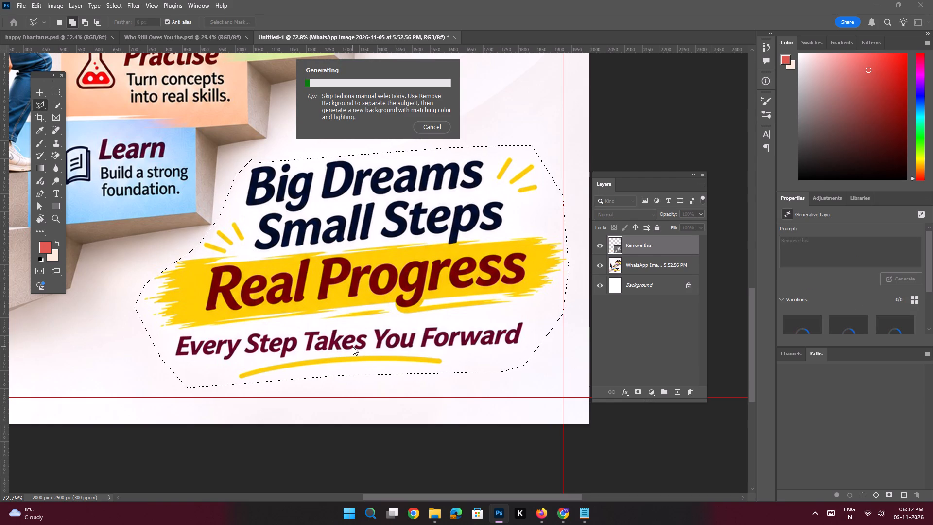
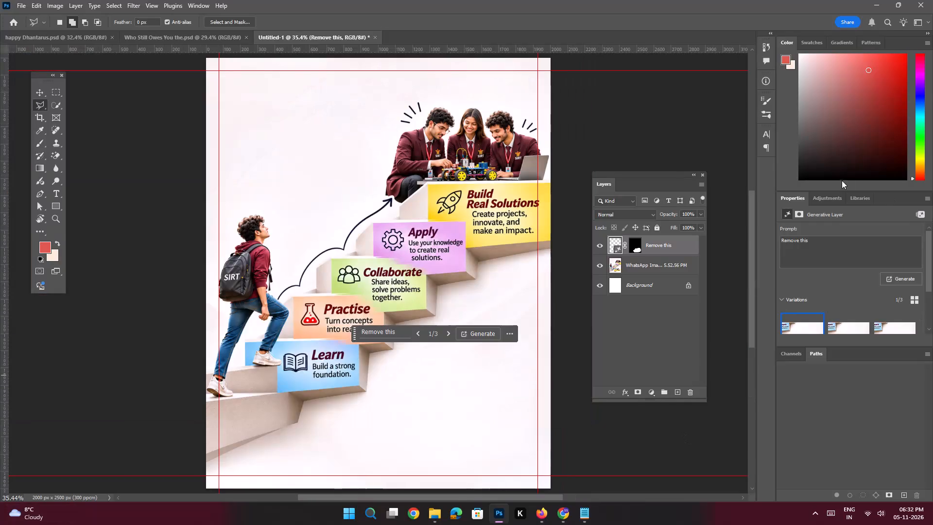
Combine the "Remove this" fill layer and the WhatsApp poster image layer into a single smart object.
shift+click(647, 267)
right_click(657, 246)
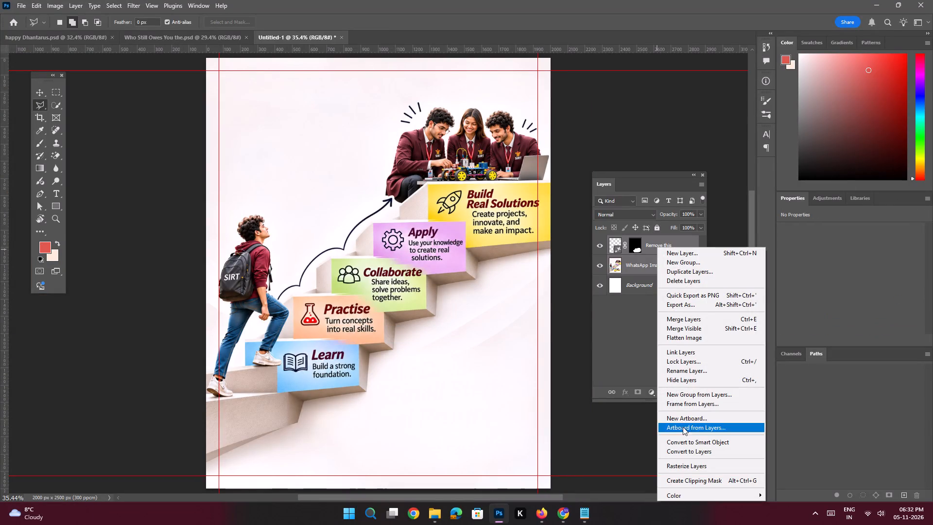
click(682, 445)
Copy the logo and accreditation header group from the "Who Still Owes You the.psd" document into the staircase poster.
click(35, 90)
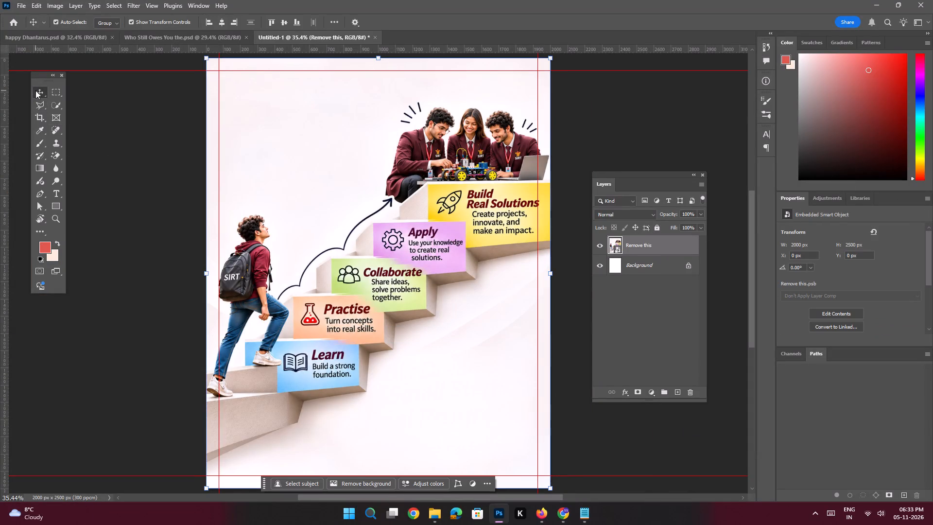
key(space)
click(224, 43)
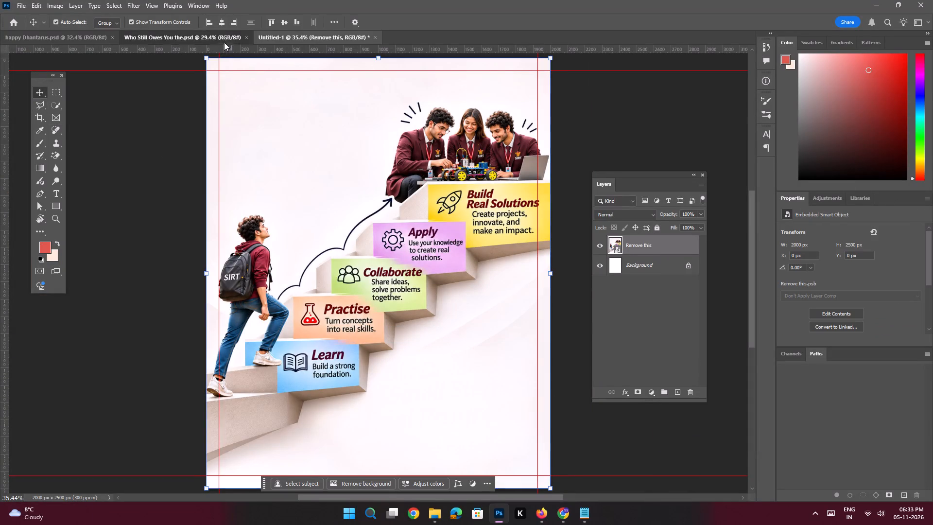
key(space)
key(space)
key(space)
key(space)
key(space)
key(space)
drag(263, 122, 267, 142)
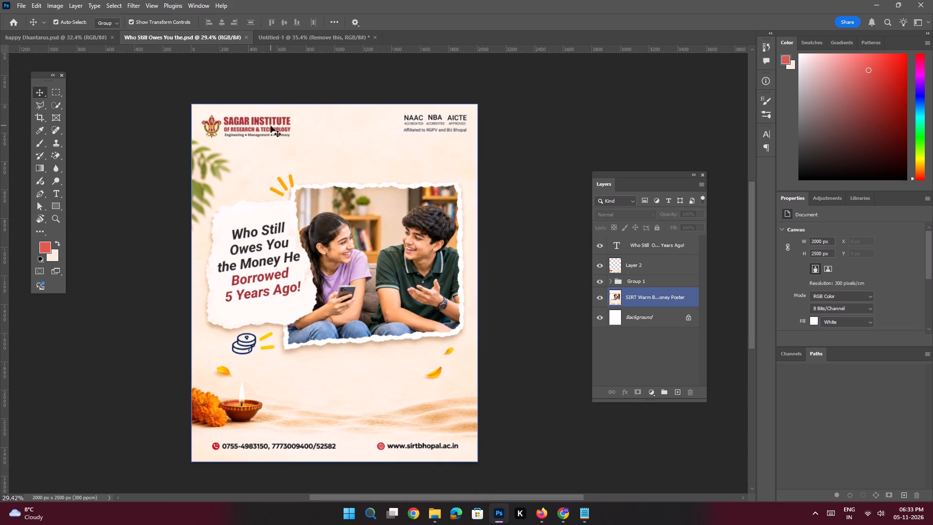
click(269, 129)
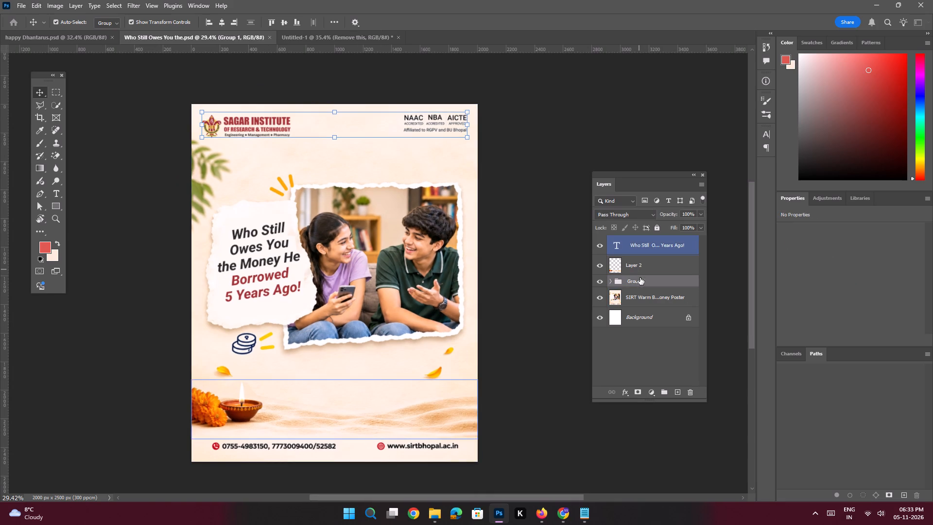
drag(640, 278, 355, 89)
Center the header group horizontally on the poster and move it up so the logo meets the top margin guide.
key(space)
key(space)
key(space)
key(space)
key(space)
key(space)
key(space)
drag(323, 89, 315, 128)
click(224, 22)
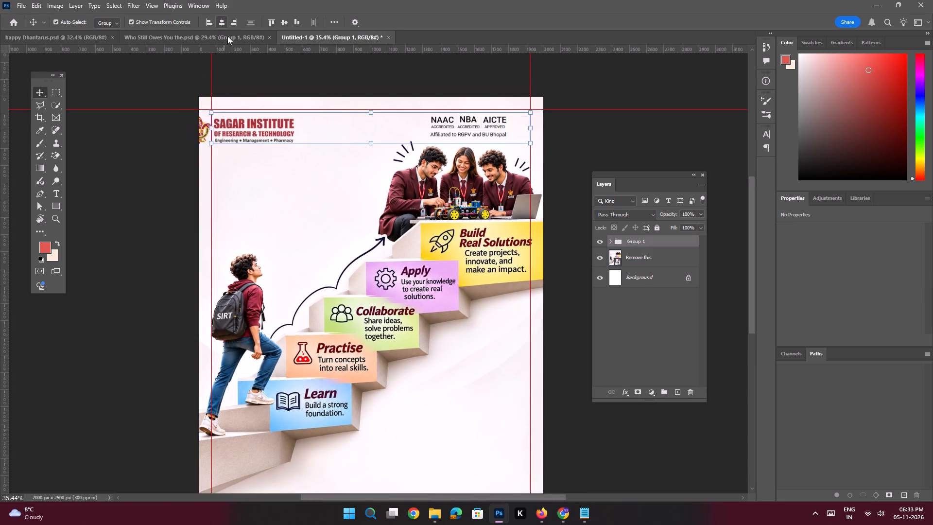
key(space)
ctrl+drag(233, 106, 277, 228)
shift+drag(200, 161, 201, 153)
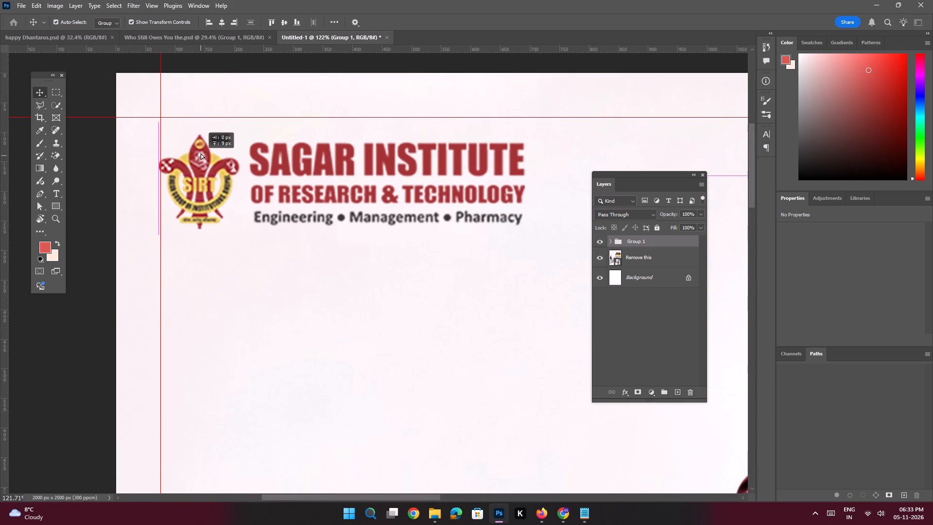
shift+drag(201, 153, 202, 139)
key(ctrl+space)
key(ctrl+space)
key(ctrl+space)
key(ctrl+space)
key(ctrl+space)
key(ctrl+space)
key(ctrl+space)
ctrl+drag(271, 194, 223, 177)
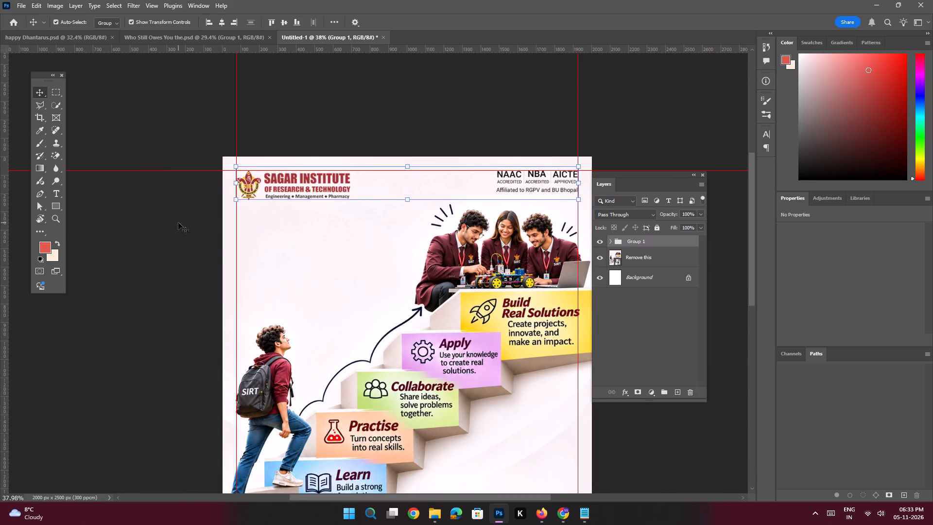
click(178, 223)
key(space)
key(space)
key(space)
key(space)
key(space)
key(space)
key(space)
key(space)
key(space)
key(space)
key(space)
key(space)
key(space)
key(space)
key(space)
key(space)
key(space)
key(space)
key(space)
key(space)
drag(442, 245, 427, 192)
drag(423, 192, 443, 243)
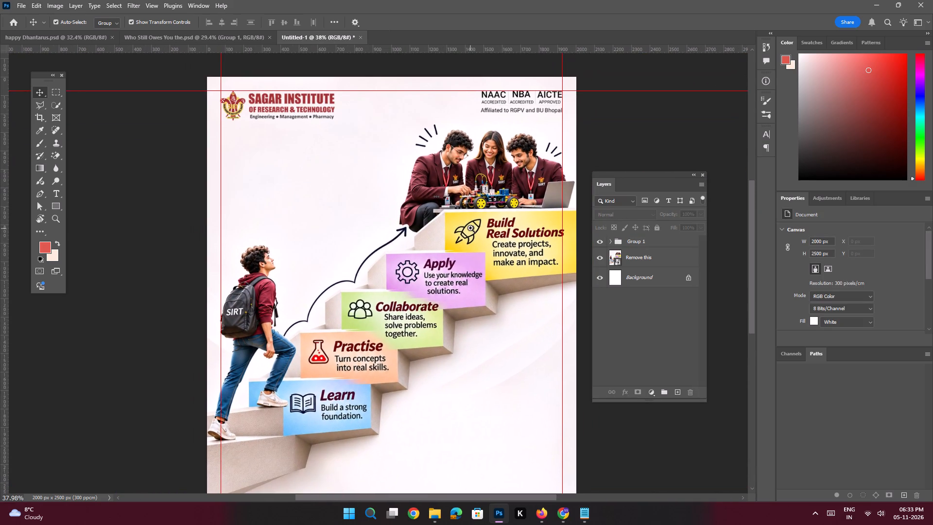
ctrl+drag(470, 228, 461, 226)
Save the poster as a PSD in the Desktop SIRT folder, naming it with "Big Dreams" copied from the Notepad text.
click(584, 522)
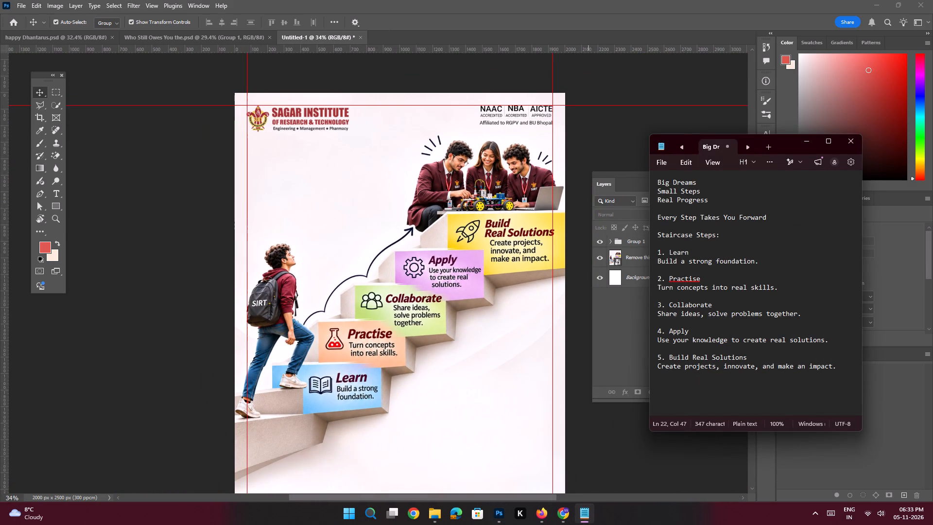
drag(705, 182, 630, 181)
key(ctrl+c)
key(ctrl+c)
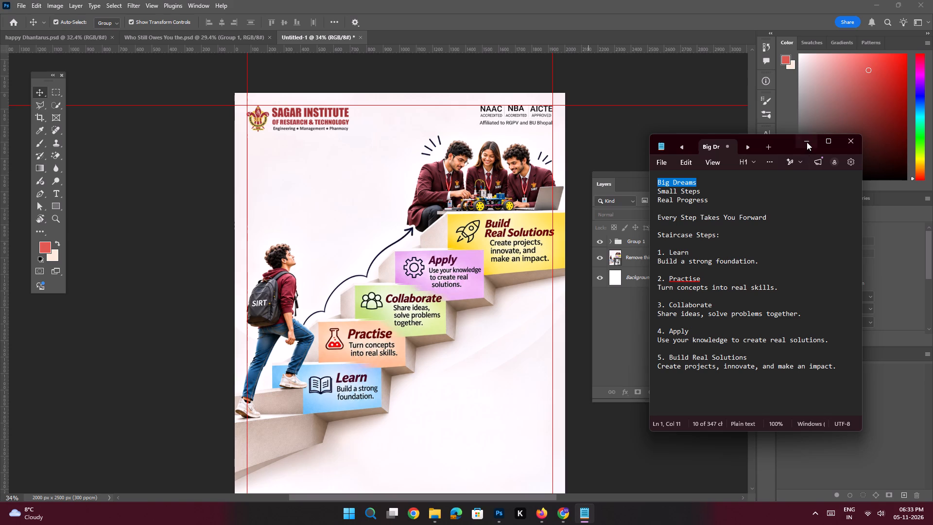
click(807, 142)
key(ctrl+s)
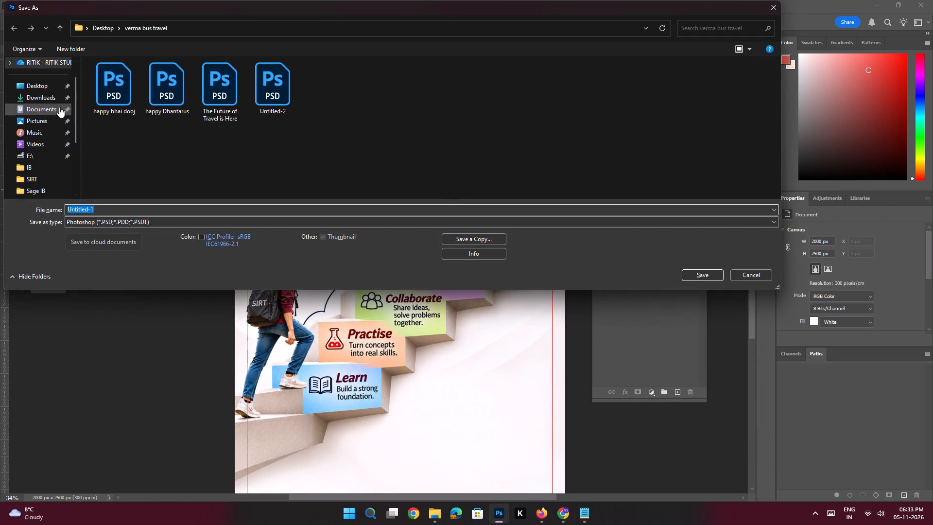
click(48, 86)
click(158, 108)
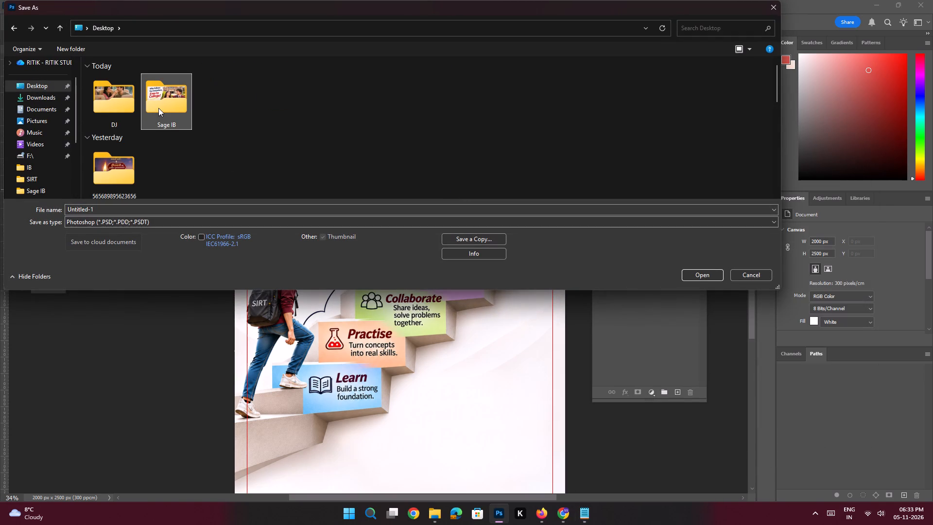
text(SIRT)
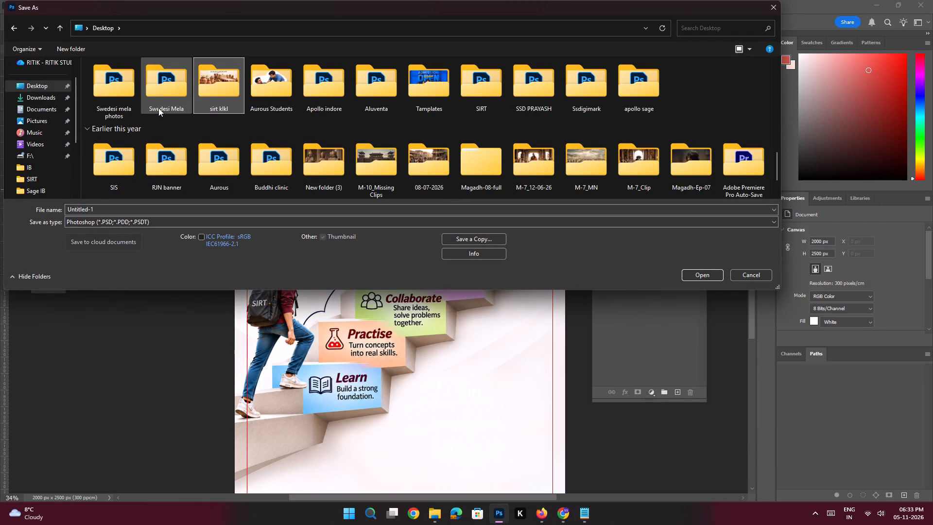
double_click(492, 82)
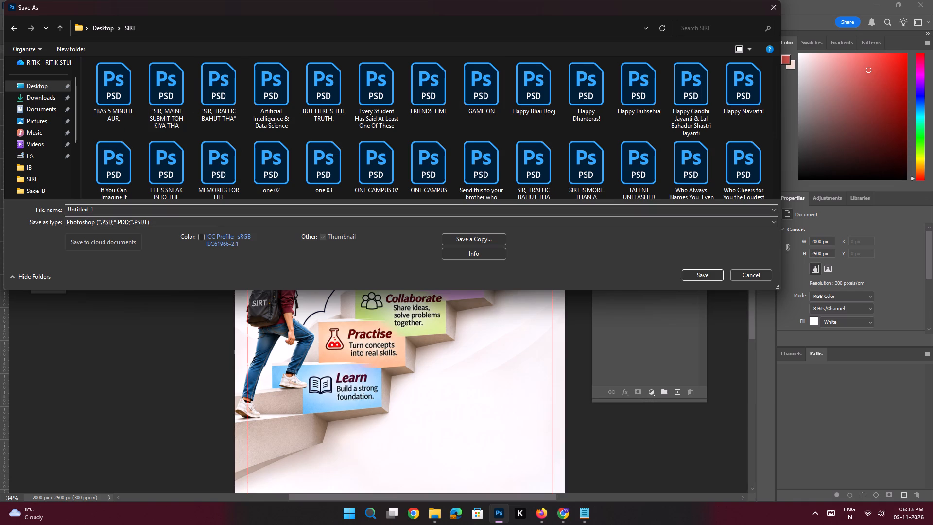
click(206, 210)
key(ctrl+v)
key(Return)
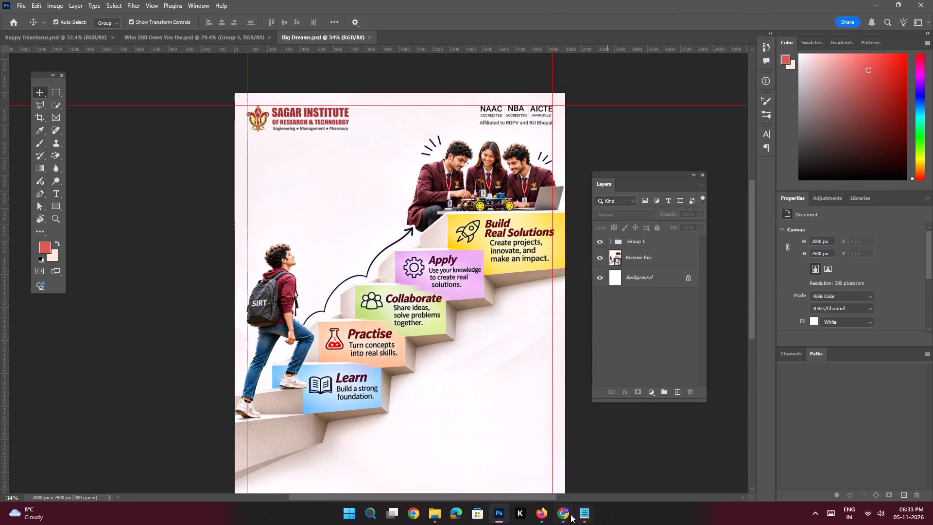
click(568, 513)
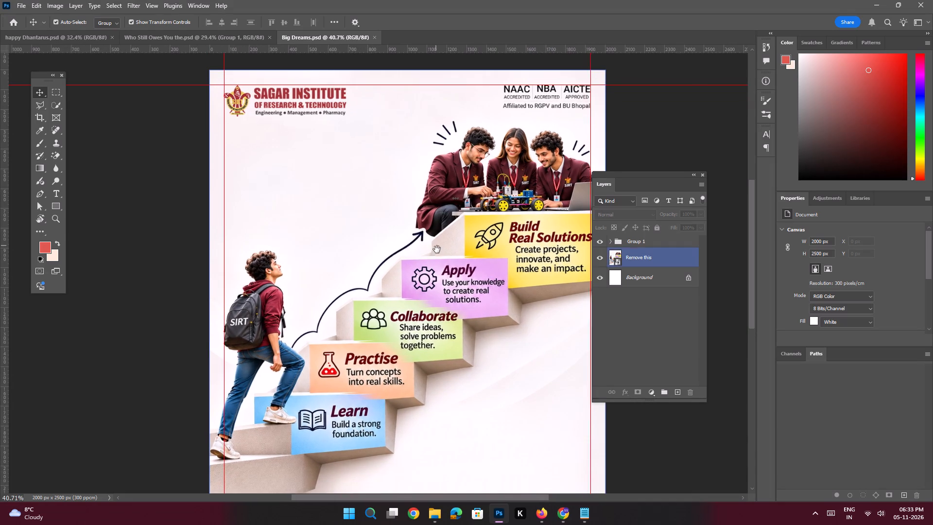
drag(437, 249, 437, 251)
click(631, 239)
click(675, 392)
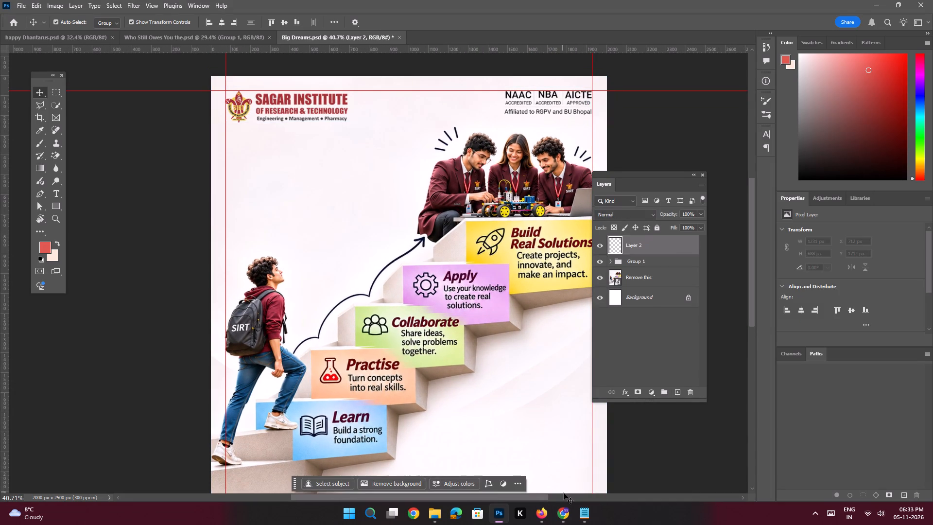
Copy "Big Dreams Small Steps" from the Notepad text and place it as a two-line headline below the logo, against the left guide.
click(573, 512)
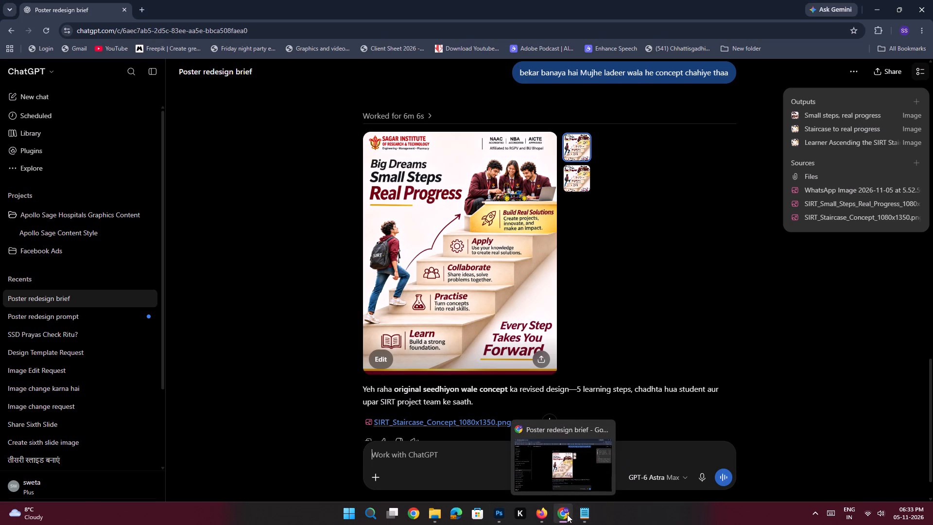
click(567, 514)
click(582, 516)
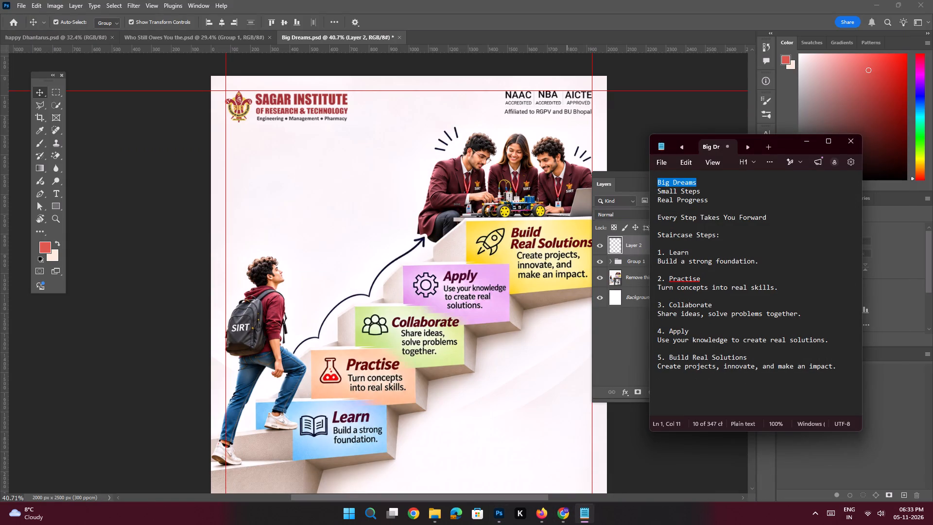
drag(701, 192, 650, 180)
key(ctrl+c)
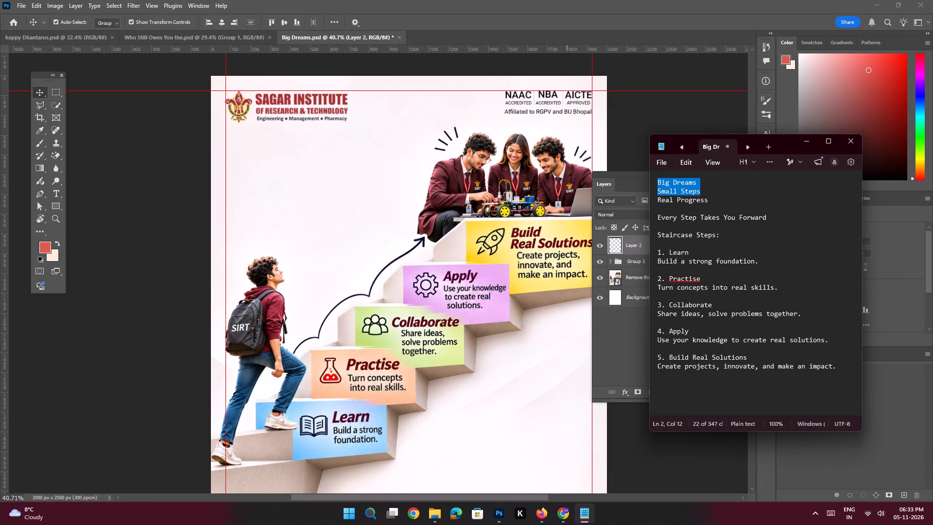
key(ctrl+c)
click(805, 142)
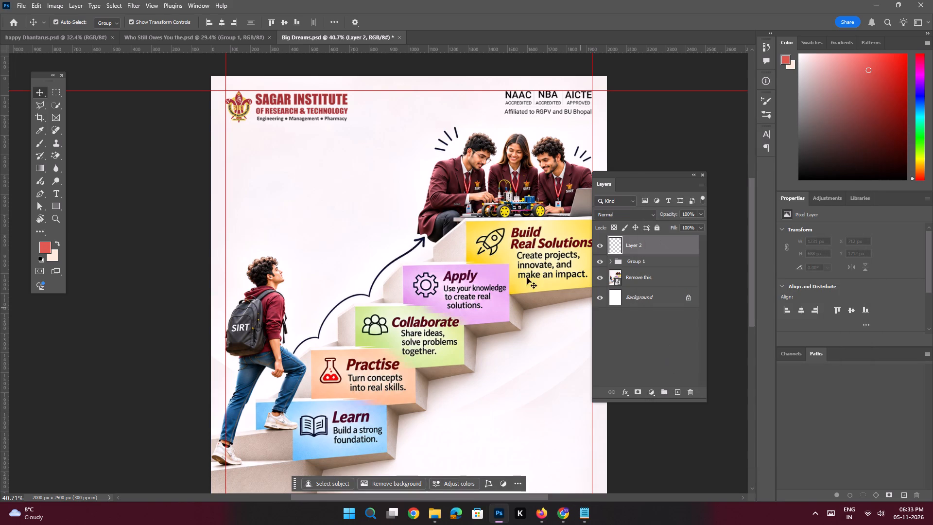
key(t)
click(259, 179)
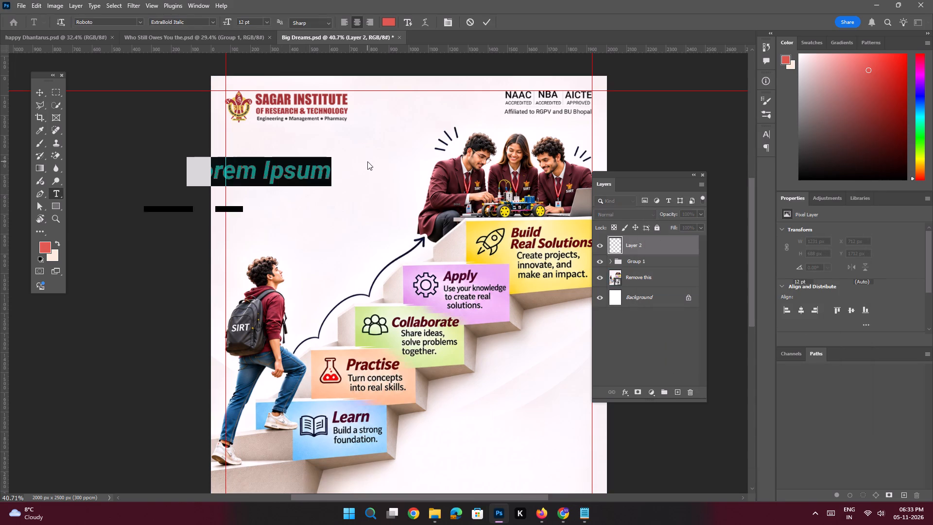
key(ctrl+v)
click(40, 91)
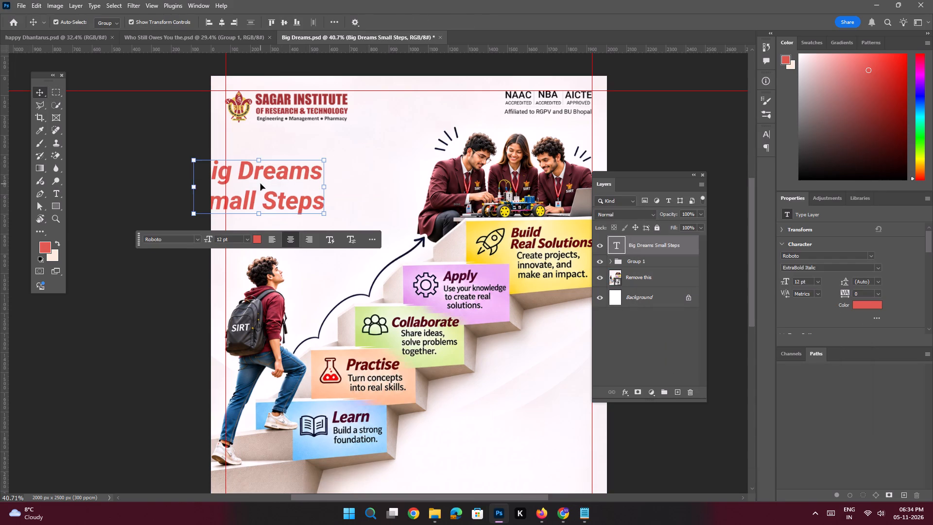
drag(260, 184, 291, 178)
After checking the reference headline in Chrome, set the "Big Dreams" line to Roboto Medium Italic at 8 pt.
key(alt+Tab)
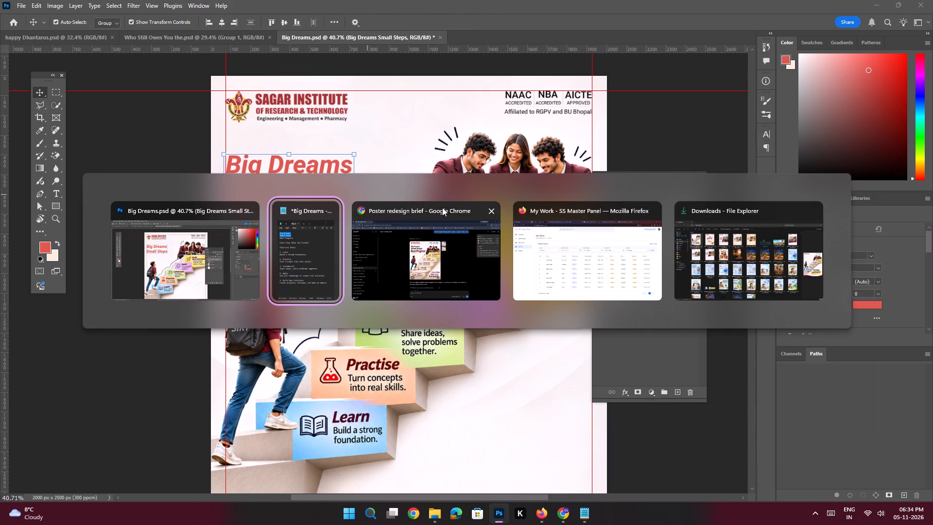
alt+click(426, 269)
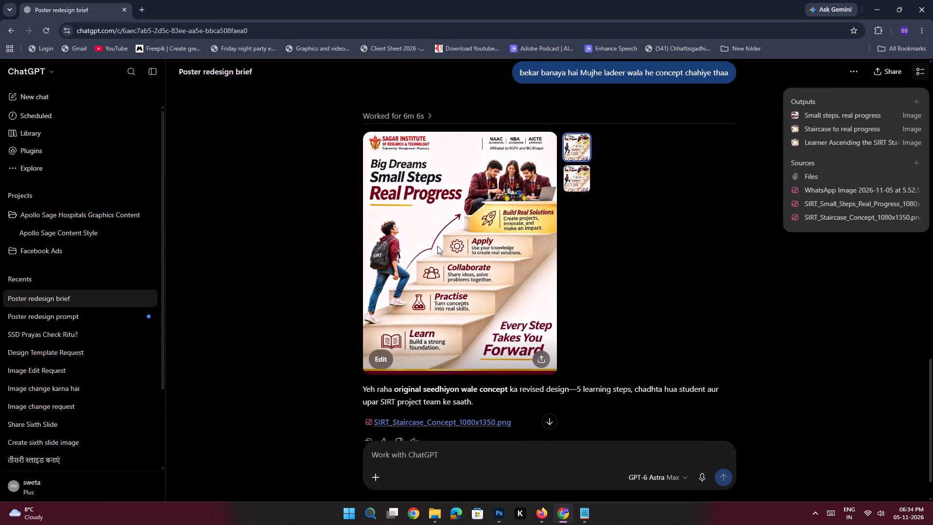
key(alt+Tab)
double_click(316, 182)
click(342, 163)
drag(352, 165, 273, 168)
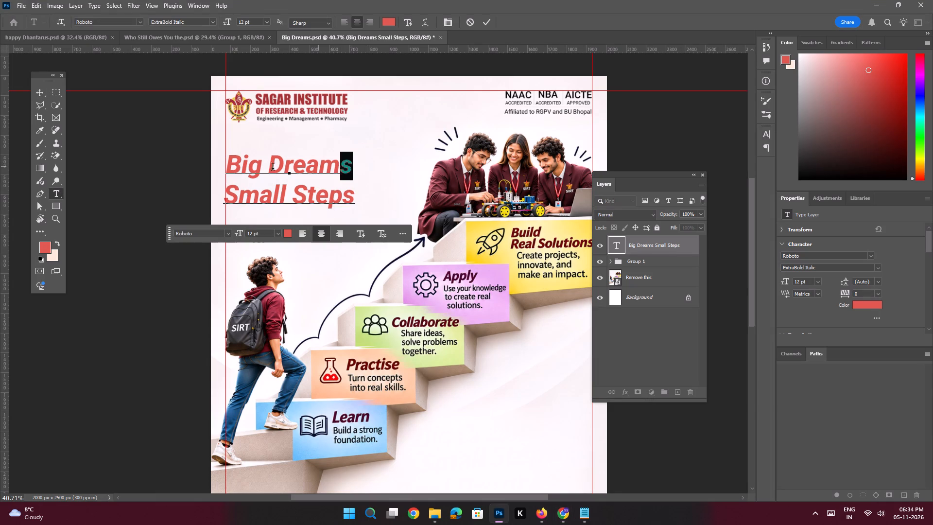
drag(273, 168, 224, 170)
click(879, 269)
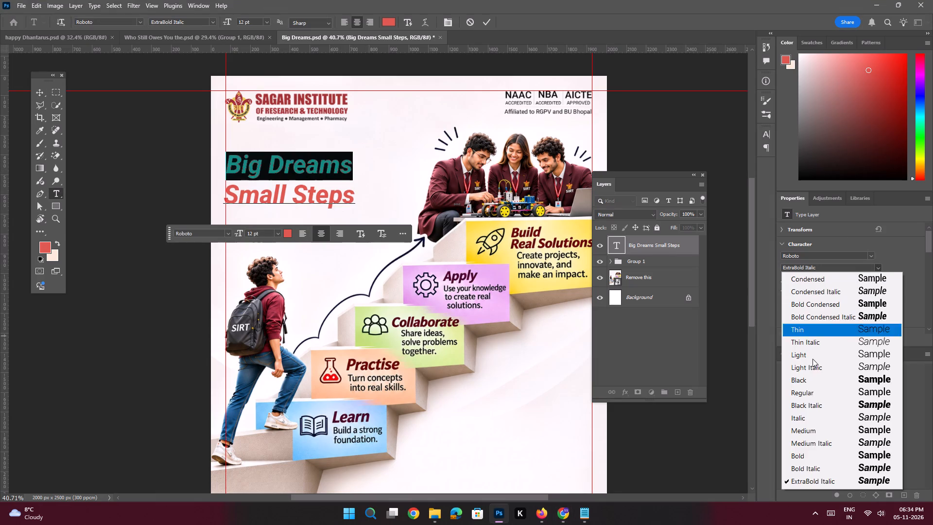
click(816, 425)
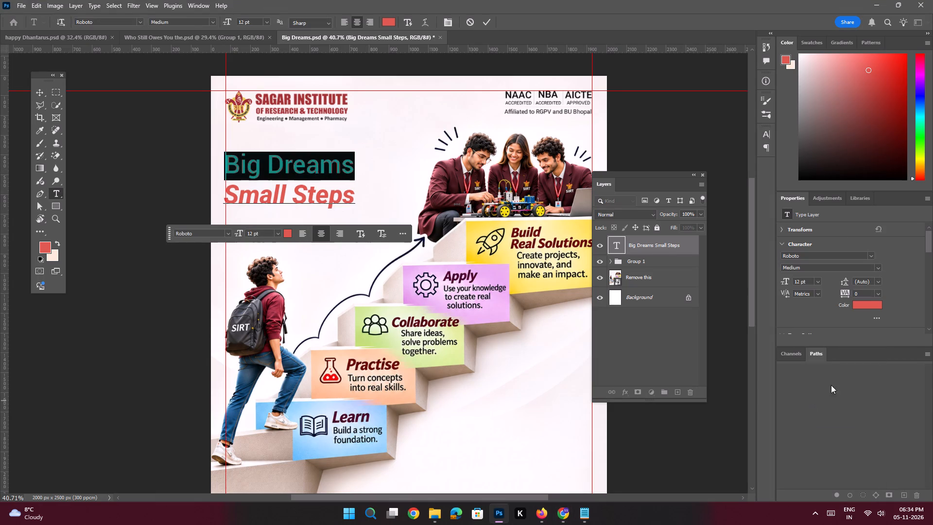
click(877, 266)
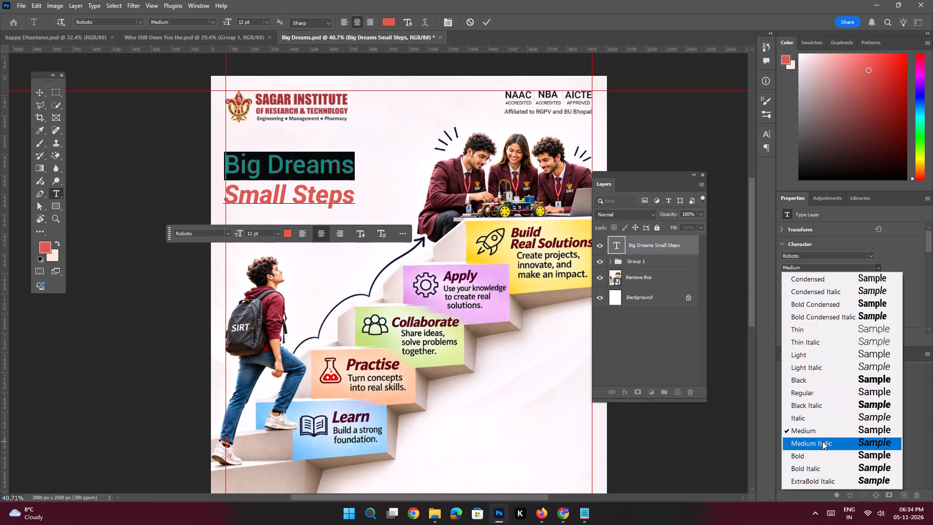
click(822, 441)
drag(799, 282, 773, 263)
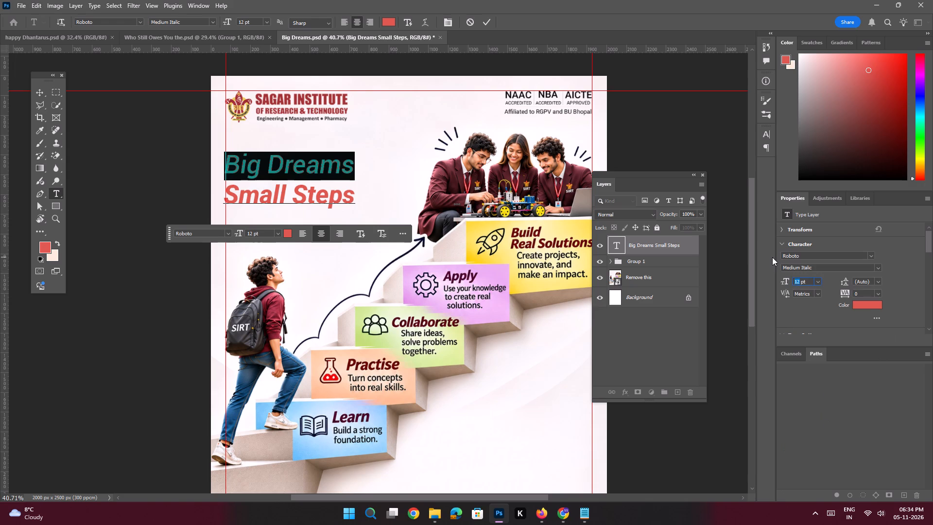
key(8)
key(Return)
key(Return)
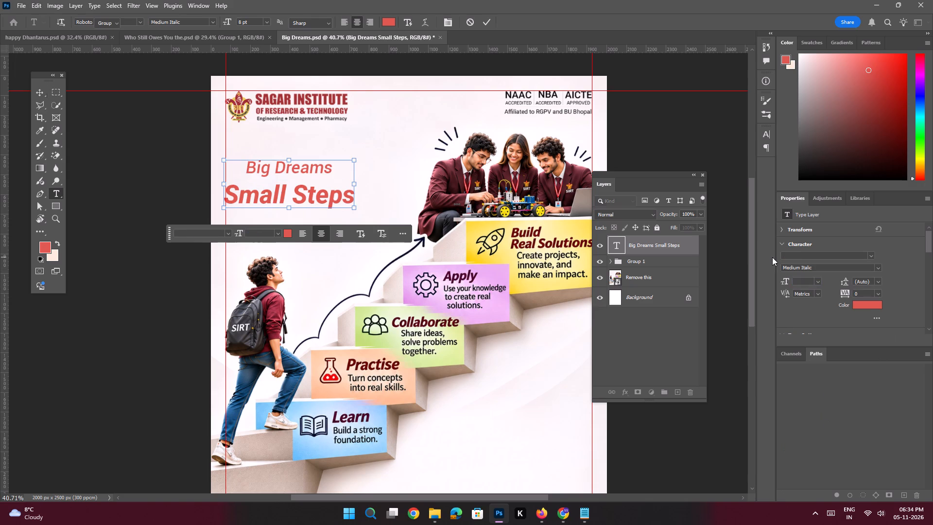
Left-align the two-line headline and move it so its edge sits on the left guide below the logo.
click(308, 232)
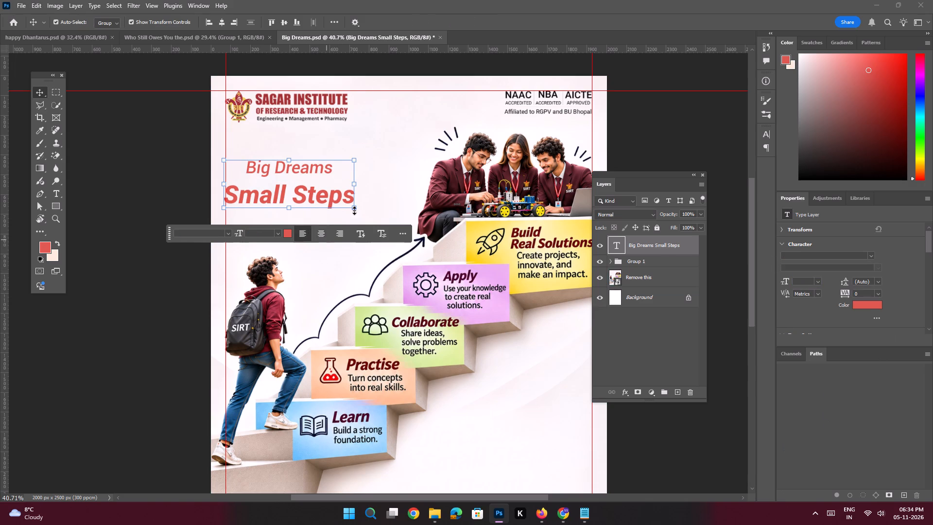
drag(357, 200, 294, 195)
Set the "Big Dreams" line of the headline to Roboto Bold Italic at 9 pt.
double_click(293, 195)
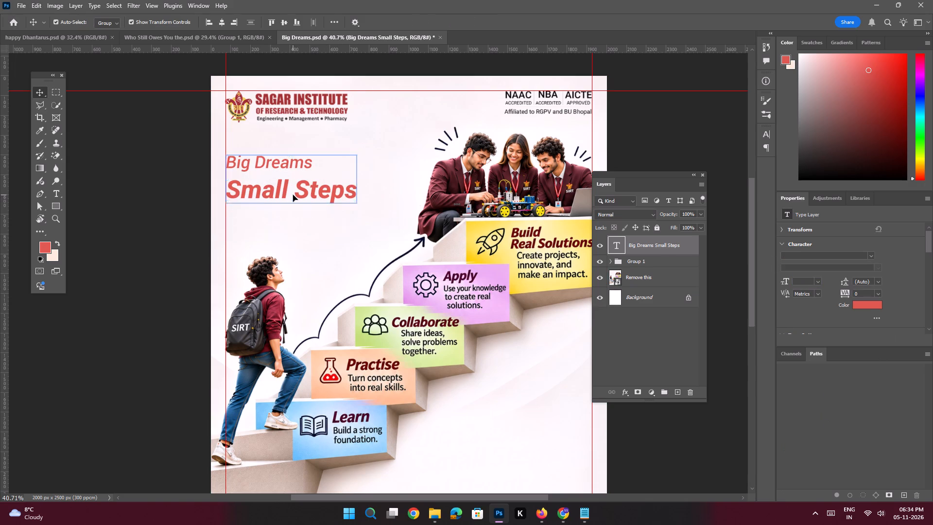
click(300, 168)
drag(313, 164, 205, 167)
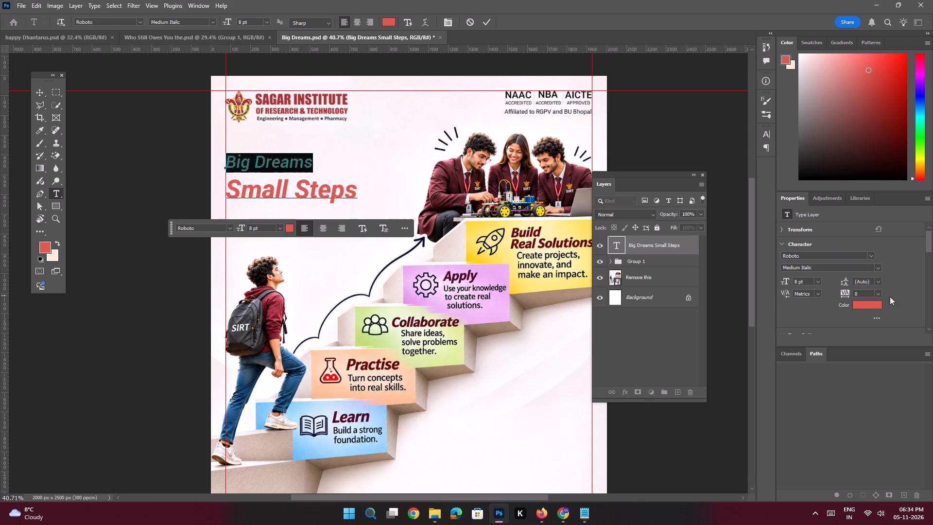
click(876, 268)
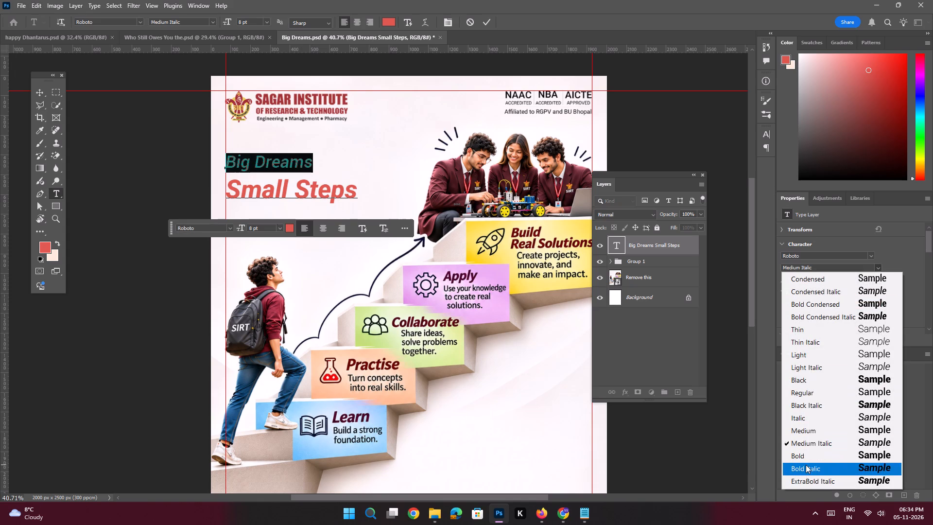
click(806, 465)
drag(797, 282, 781, 273)
key(9)
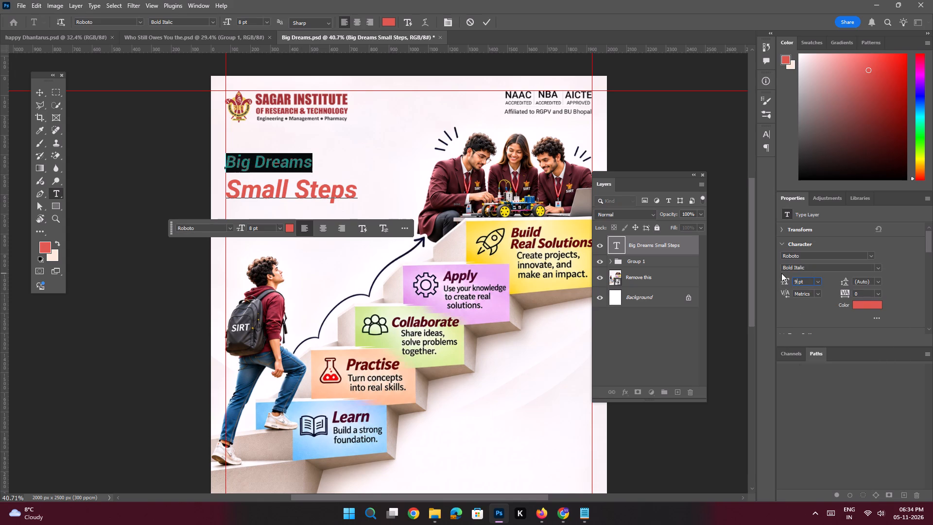
key(Return)
key(Return)
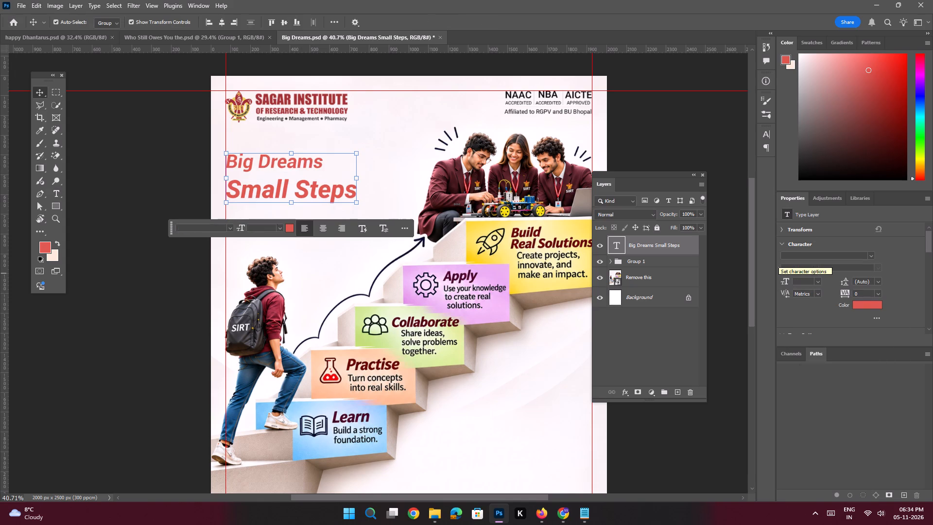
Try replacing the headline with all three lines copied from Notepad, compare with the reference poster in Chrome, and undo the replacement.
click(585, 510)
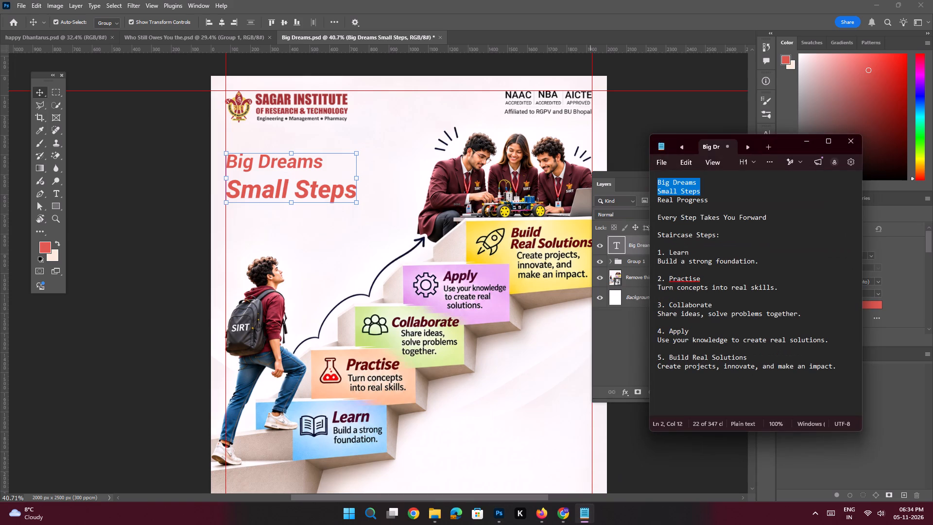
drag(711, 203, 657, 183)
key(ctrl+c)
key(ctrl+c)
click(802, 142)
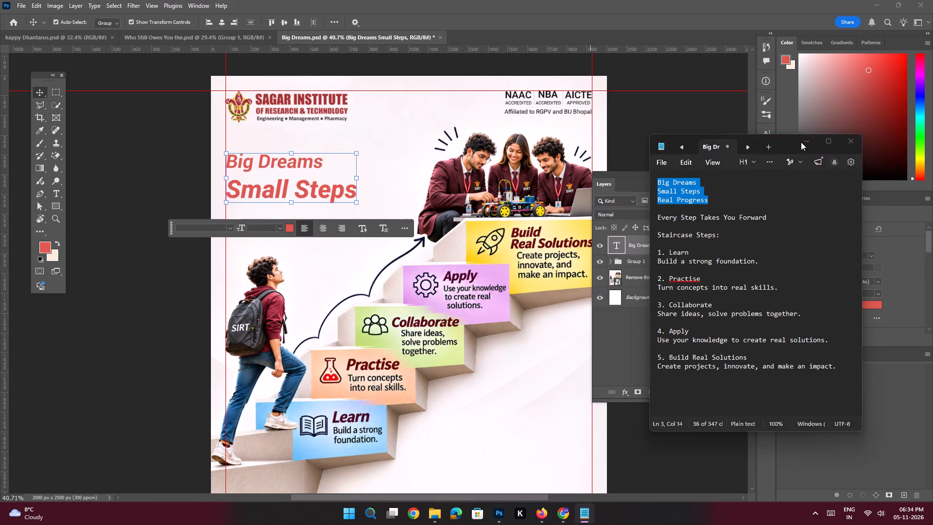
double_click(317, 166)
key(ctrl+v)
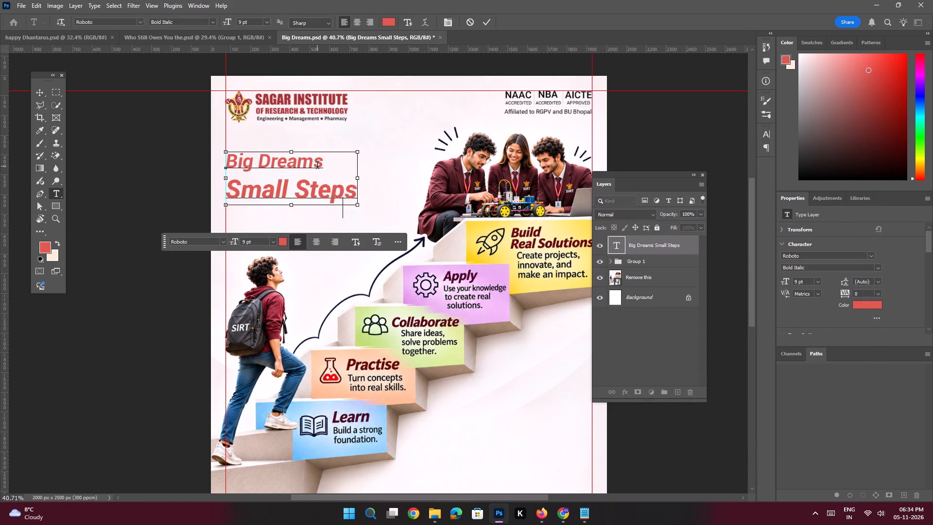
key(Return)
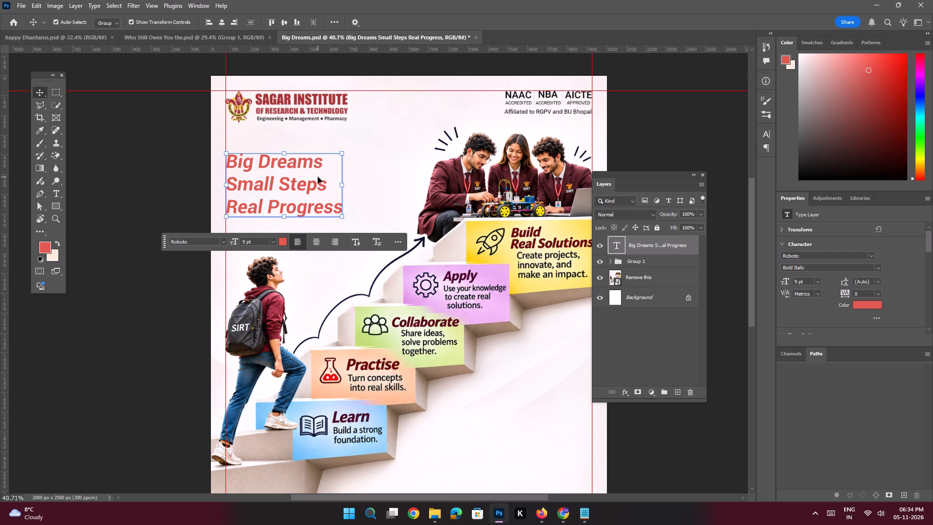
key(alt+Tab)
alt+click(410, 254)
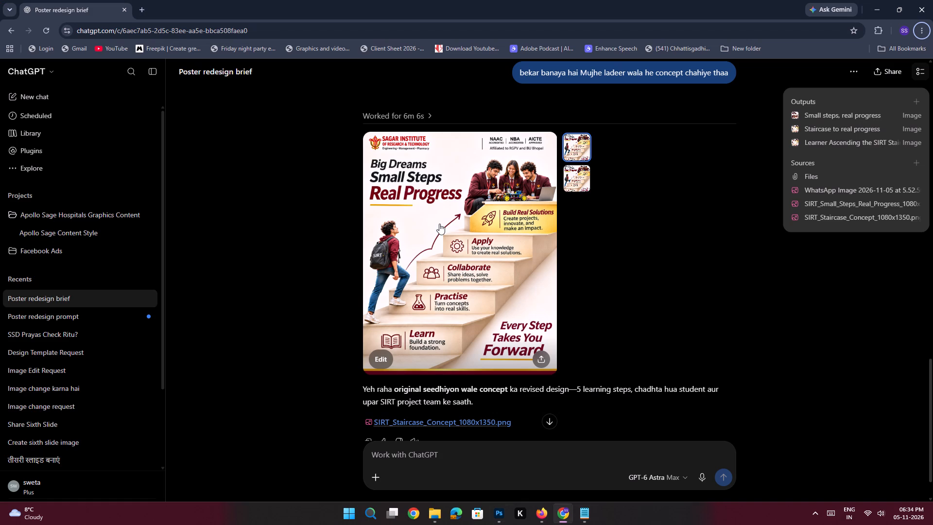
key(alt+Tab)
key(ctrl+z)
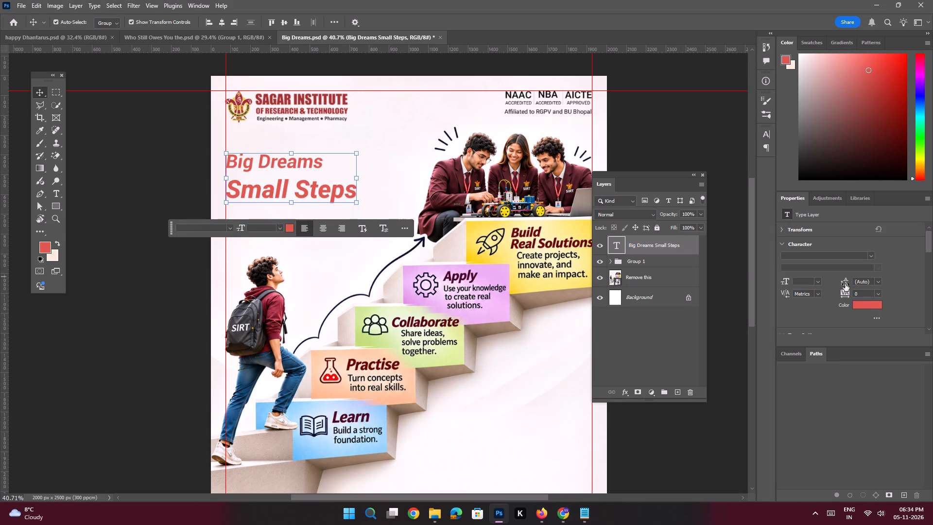
Set the leading of the "Big Dreams Small Steps" headline to 12 pt.
click(845, 282)
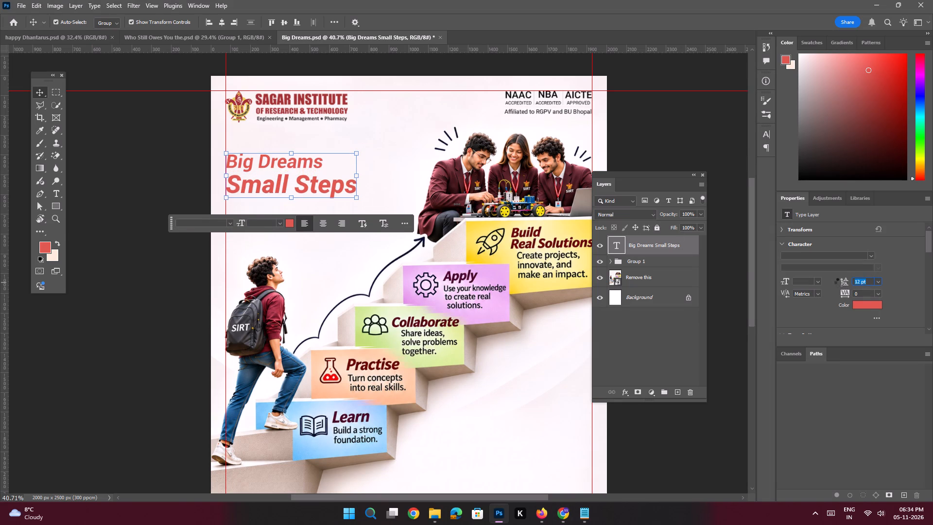
Copy "Real Progress" from Notepad, check the reference in Chrome, and paste it into a duplicate of the headline placed just below.
click(582, 524)
click(705, 202)
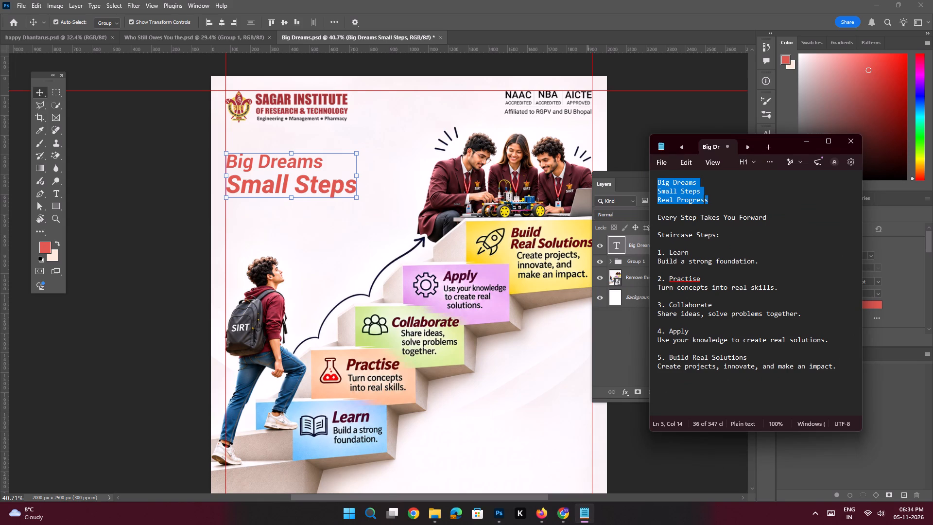
drag(711, 201, 645, 202)
key(ctrl+c)
key(ctrl+c)
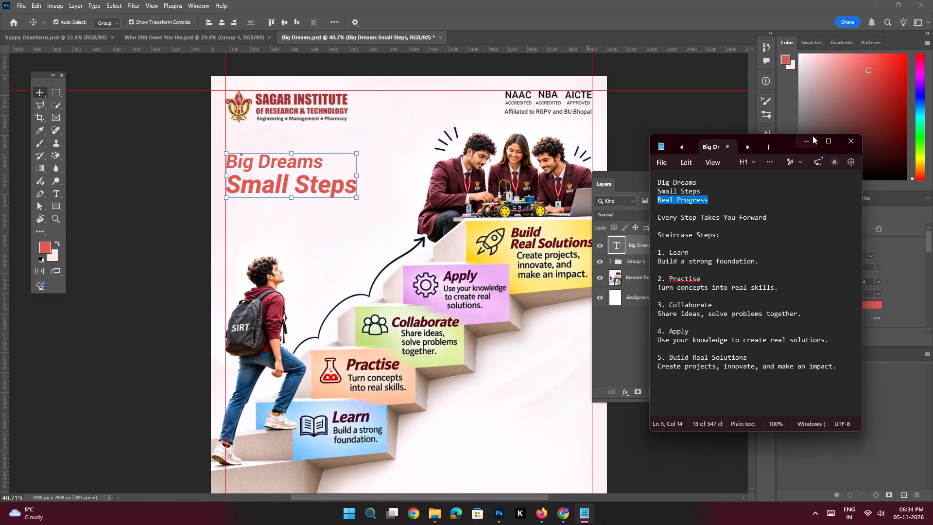
click(807, 144)
key(alt+Tab)
alt+click(460, 247)
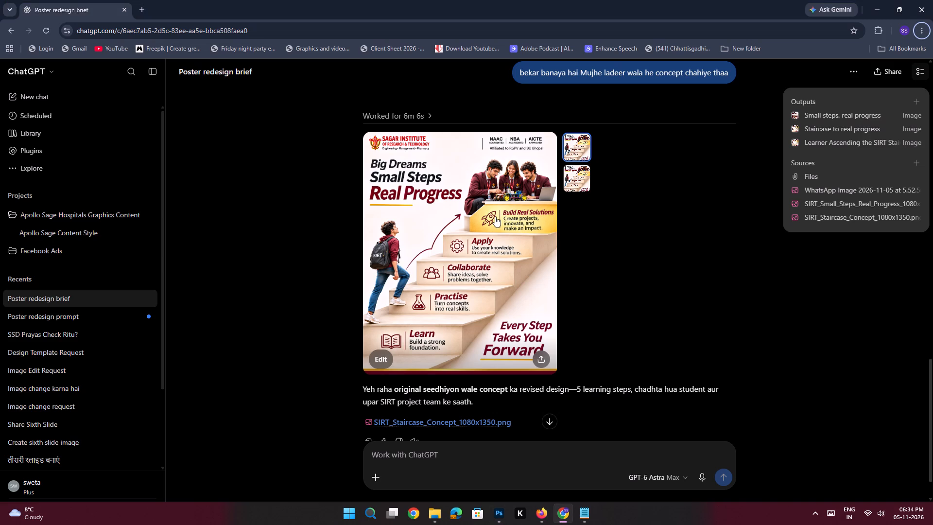
key(alt+Tab)
key(alt+Tab)
key(alt+Tab)
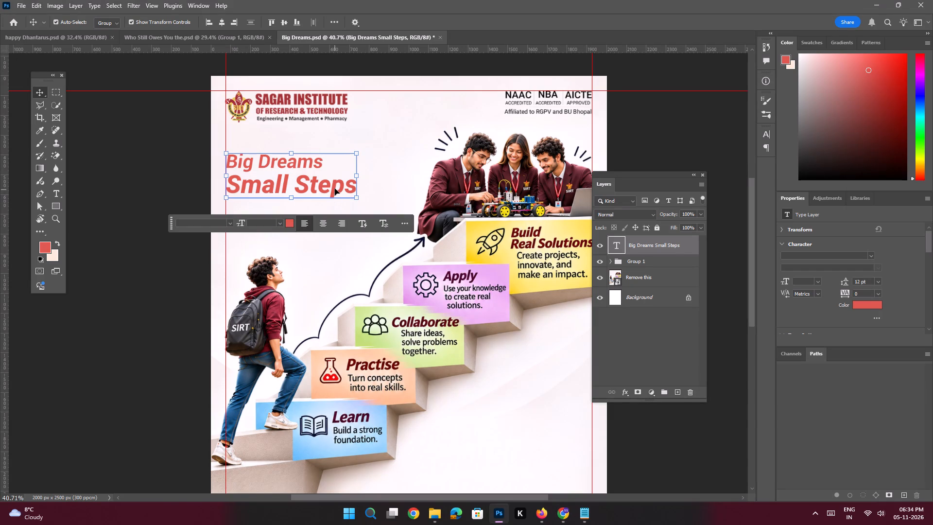
alt+shift+drag(335, 187, 336, 230)
double_click(336, 230)
key(ctrl+v)
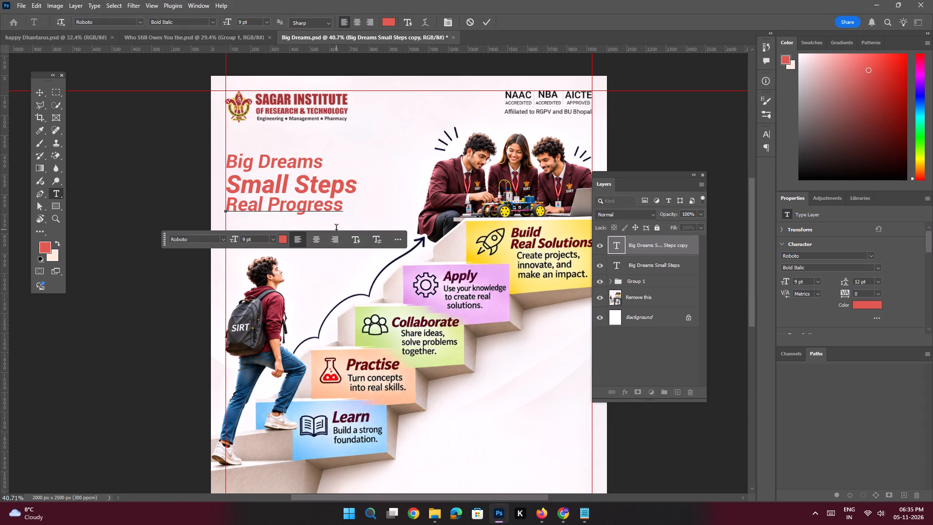
key(Return)
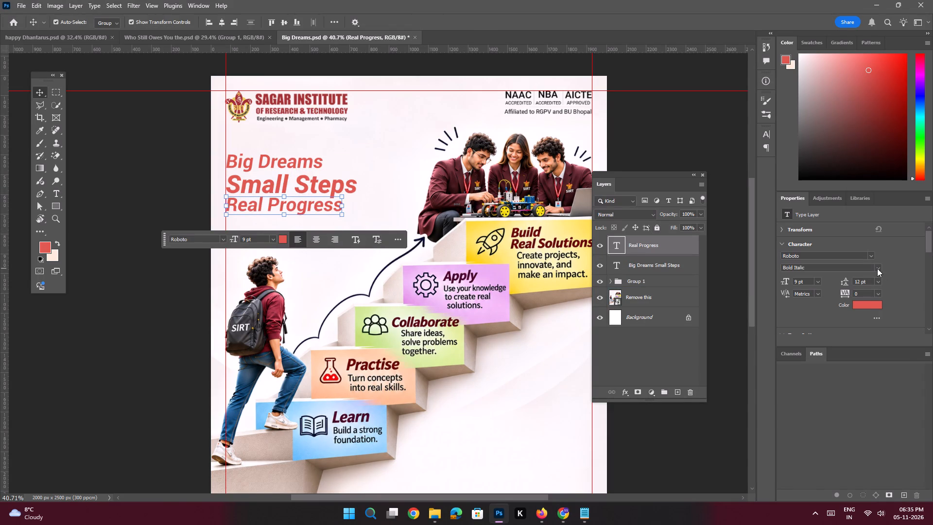
Set "Real Progress" to ExtraBold Italic at 13 pt and move it down to sit clear below "Small Steps".
click(877, 268)
click(821, 482)
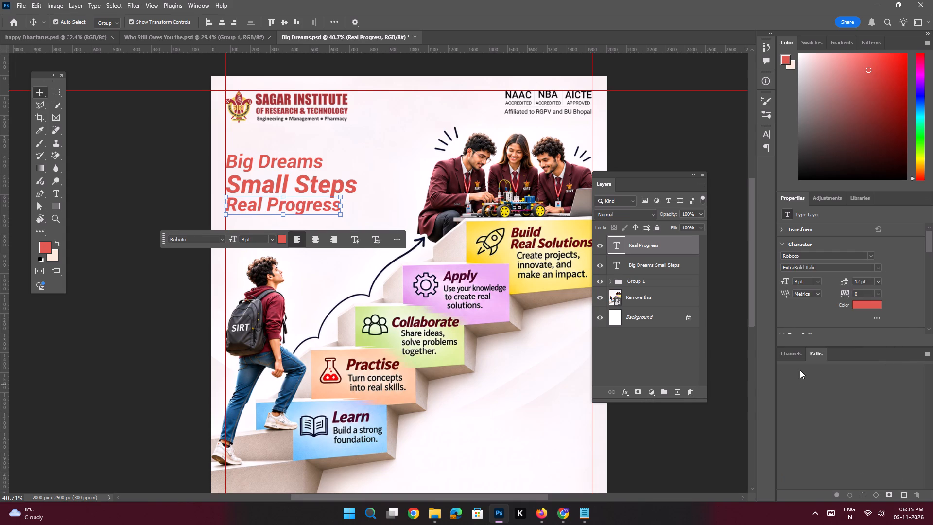
click(788, 280)
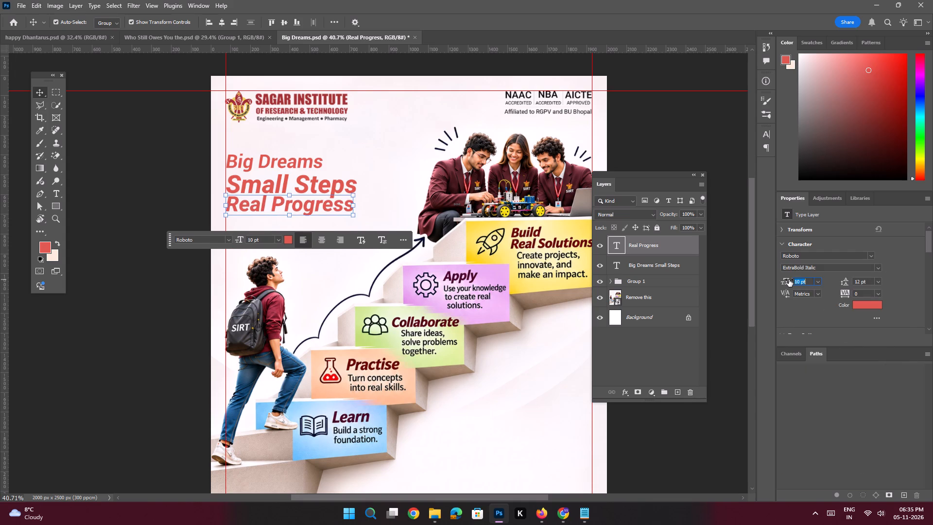
shift+drag(337, 210, 337, 211)
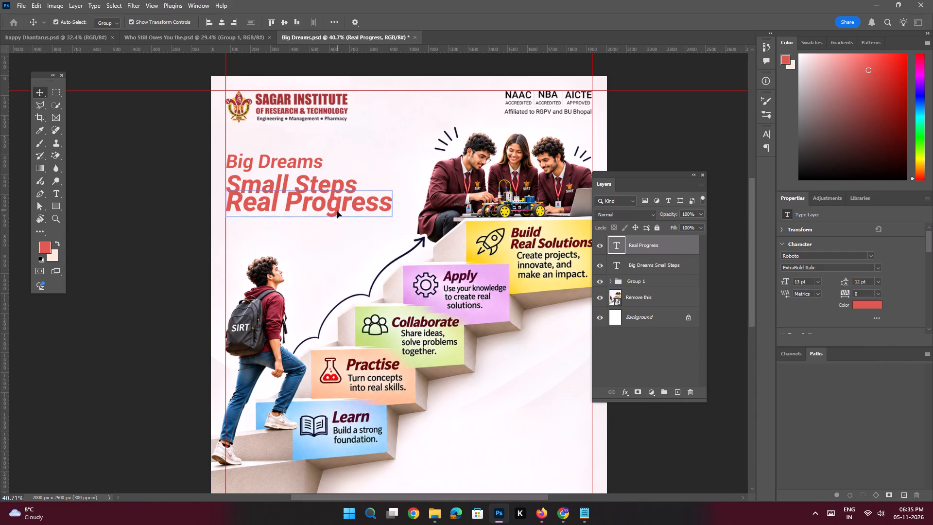
shift+drag(337, 211, 337, 219)
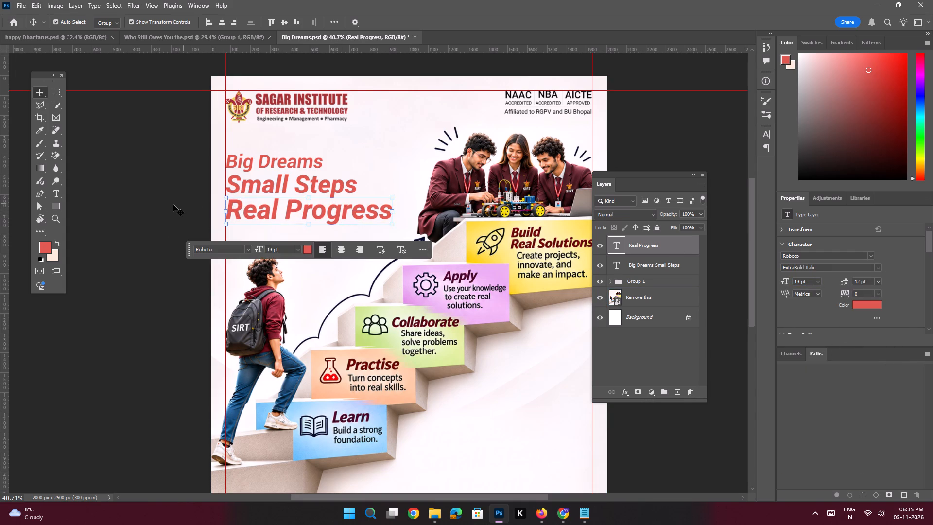
click(173, 205)
After checking the reference poster in Chrome, recolour the "Big Dreams Small Steps" text to dark grey #323232.
key(alt+Tab)
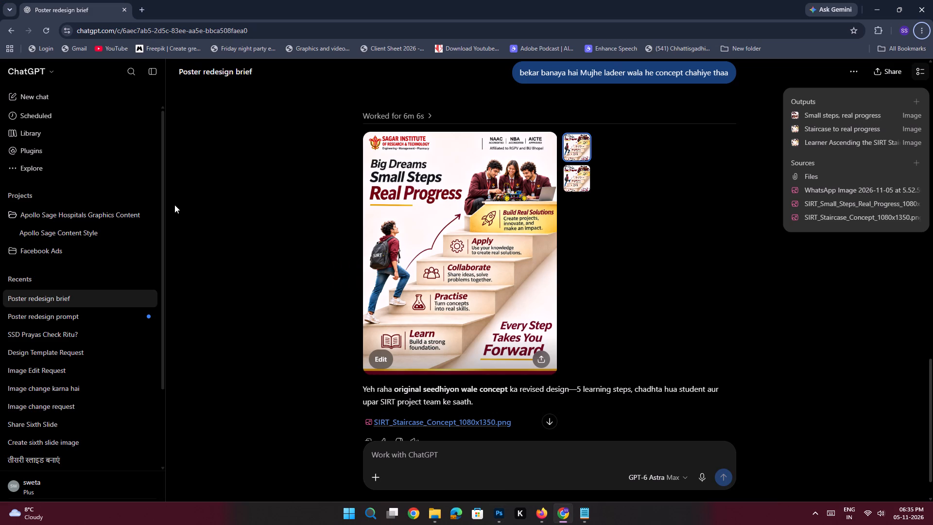
key(alt+Tab)
click(295, 168)
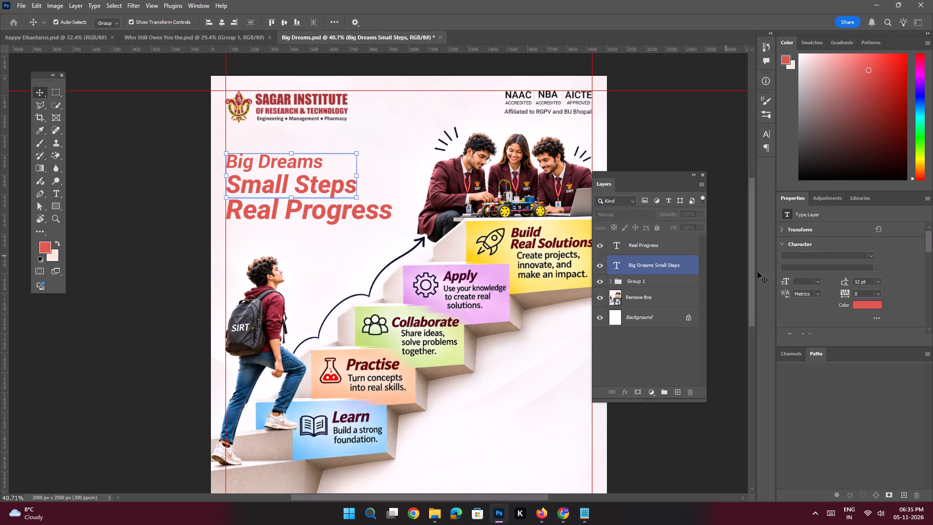
click(858, 308)
drag(696, 361, 551, 390)
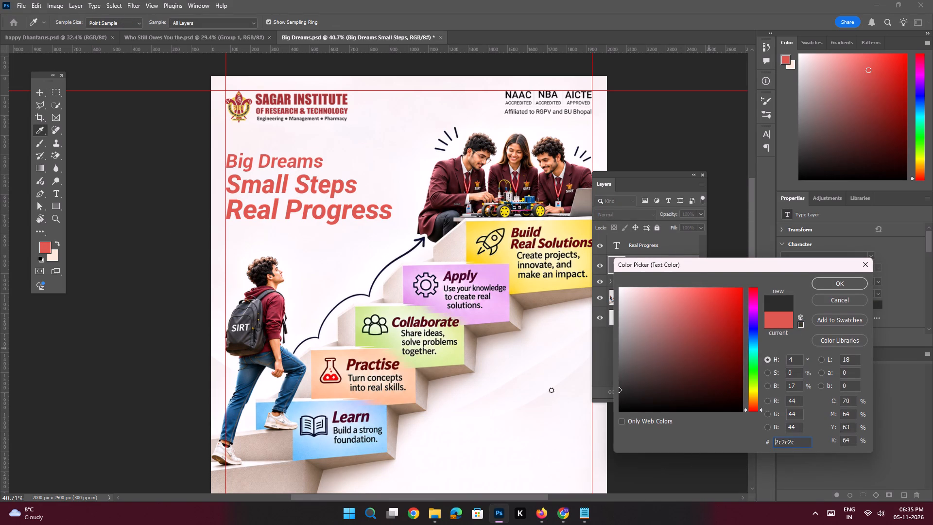
drag(551, 390, 548, 387)
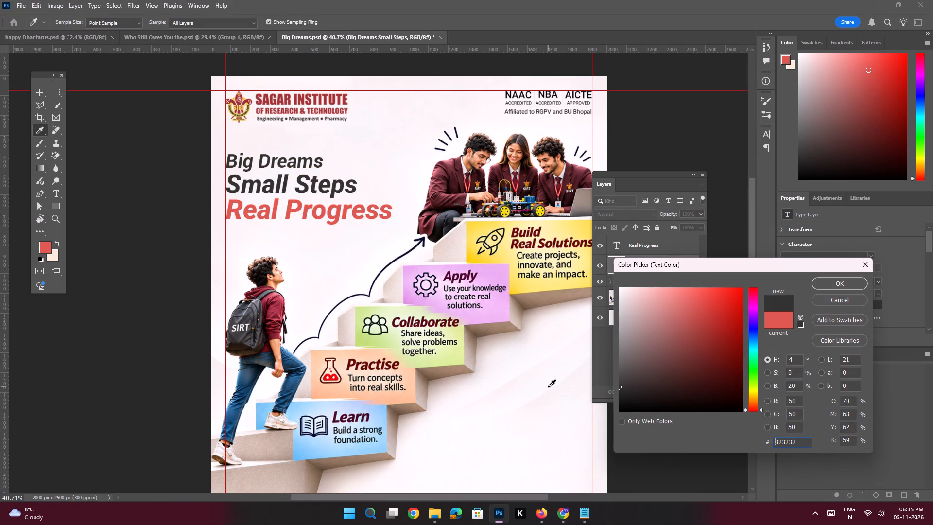
key(Return)
click(149, 219)
Recolour the "Real Progress" text to #a33234, sampled from the "SAGAR INSTITUTE" lettering in the logo.
key(space)
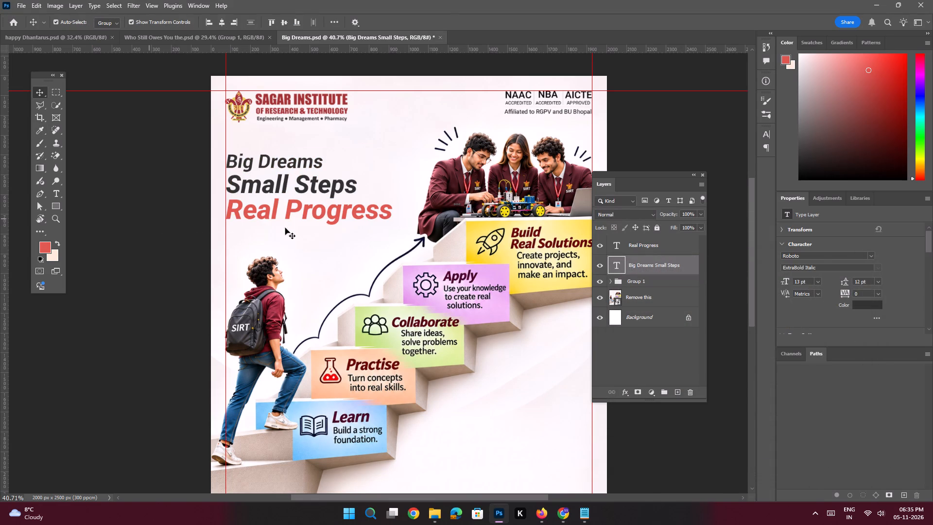
ctrl+drag(299, 195, 346, 282)
drag(338, 241, 399, 407)
click(390, 411)
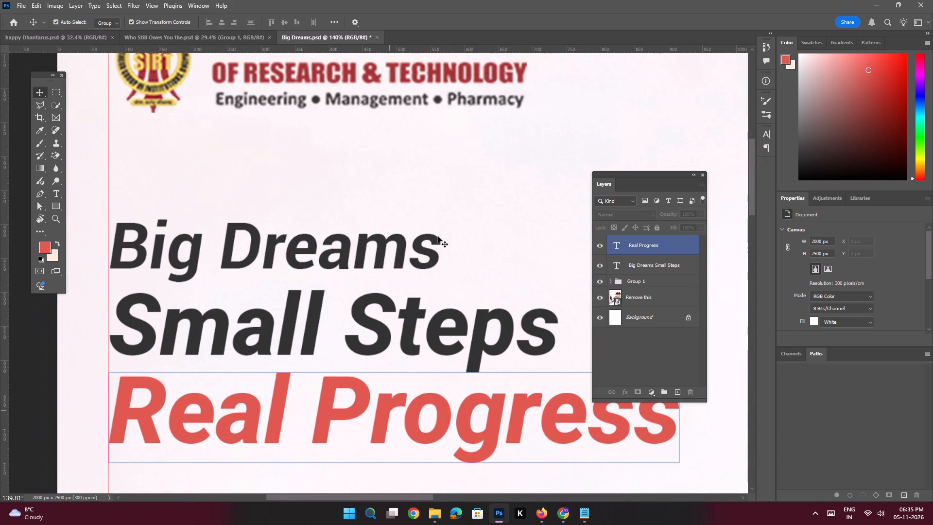
key(space)
key(space)
key(space)
key(space)
key(space)
key(space)
key(space)
key(space)
key(space)
key(space)
key(space)
key(space)
key(space)
key(space)
drag(415, 189, 412, 296)
ctrl+drag(359, 151, 372, 203)
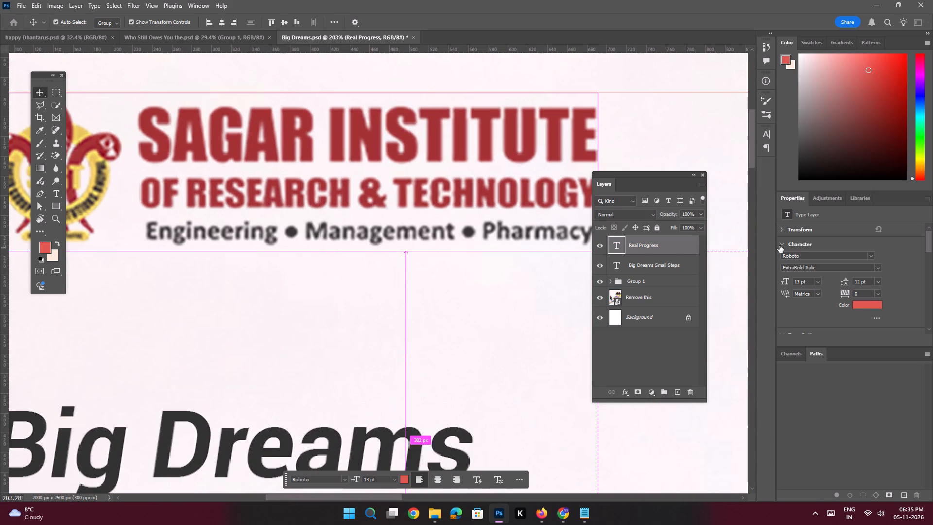
click(868, 305)
click(436, 124)
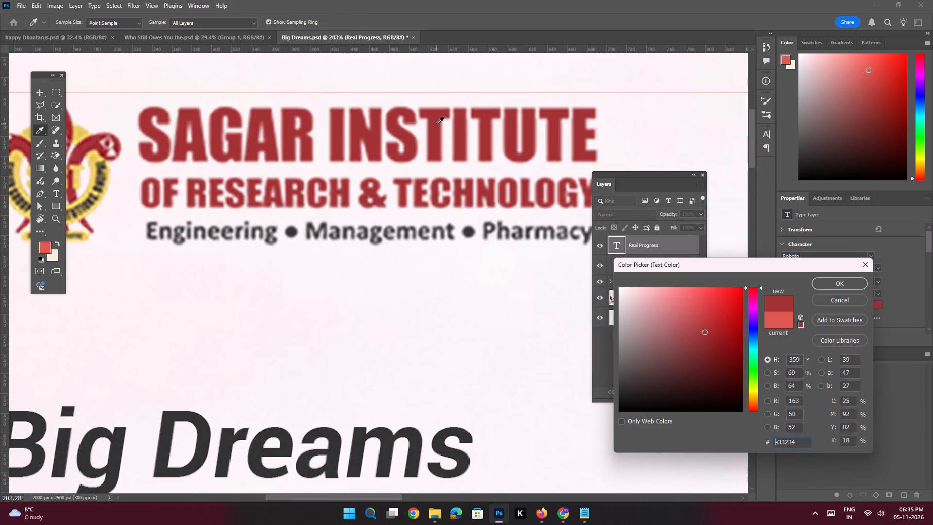
key(Return)
key(Return)
key(ctrl+0)
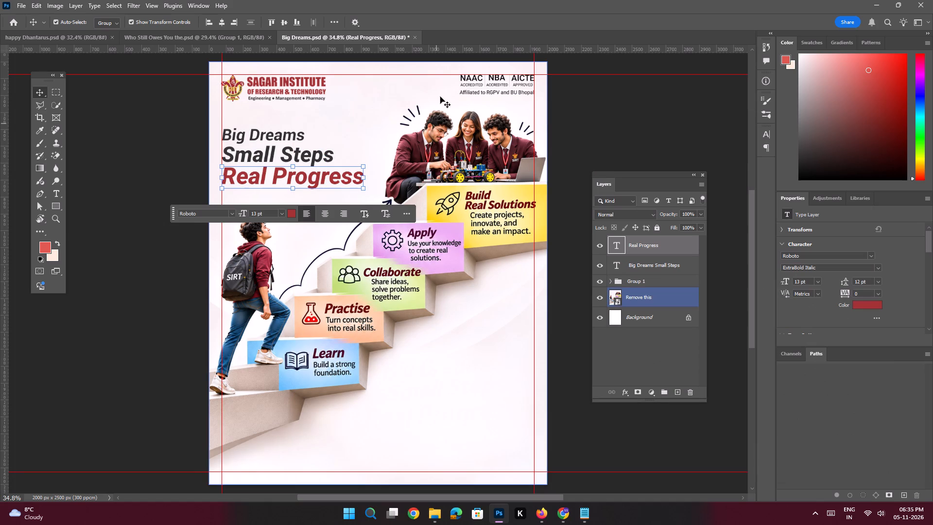
click(175, 183)
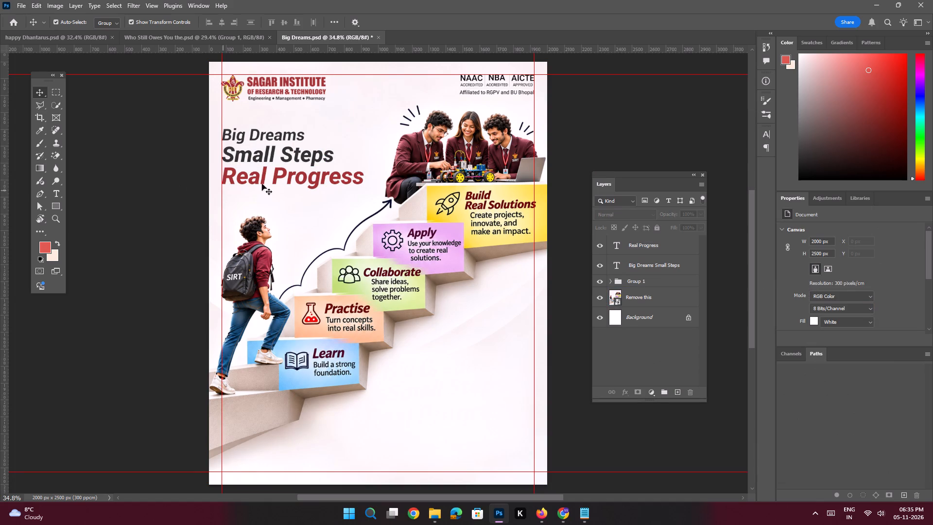
After checking the reference in Chrome, draw a yellow, stroke-free rectangle about 453 × 9 px as an underline just below "Real Progress".
key(alt+Tab)
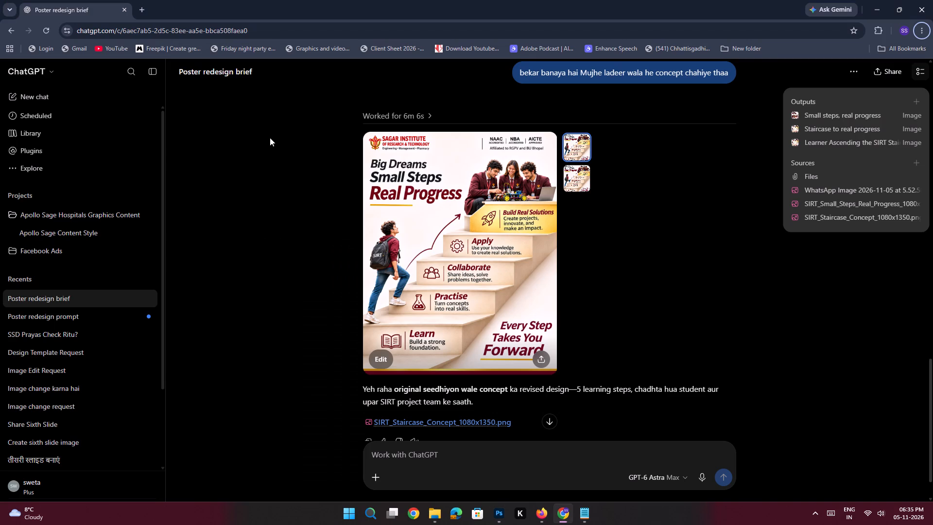
key(alt+Tab)
key(space)
ctrl+drag(271, 173, 283, 200)
click(281, 180)
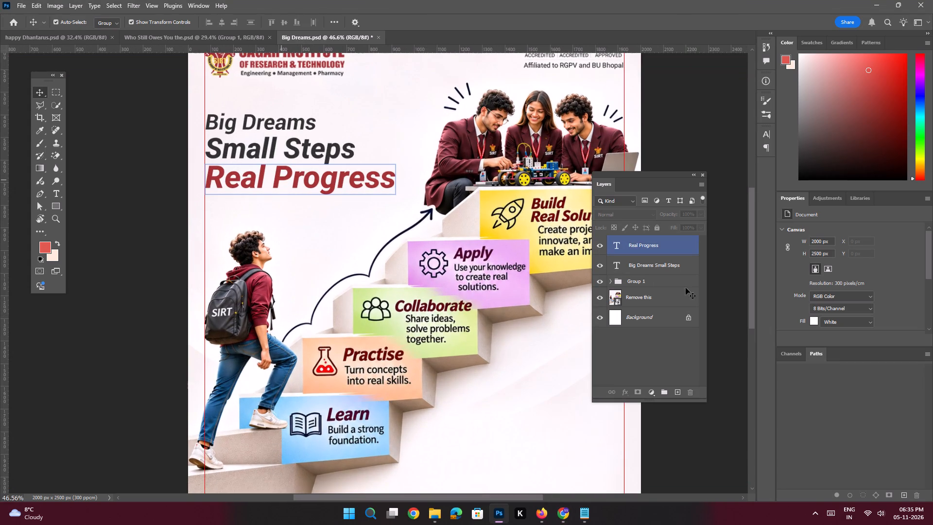
click(681, 394)
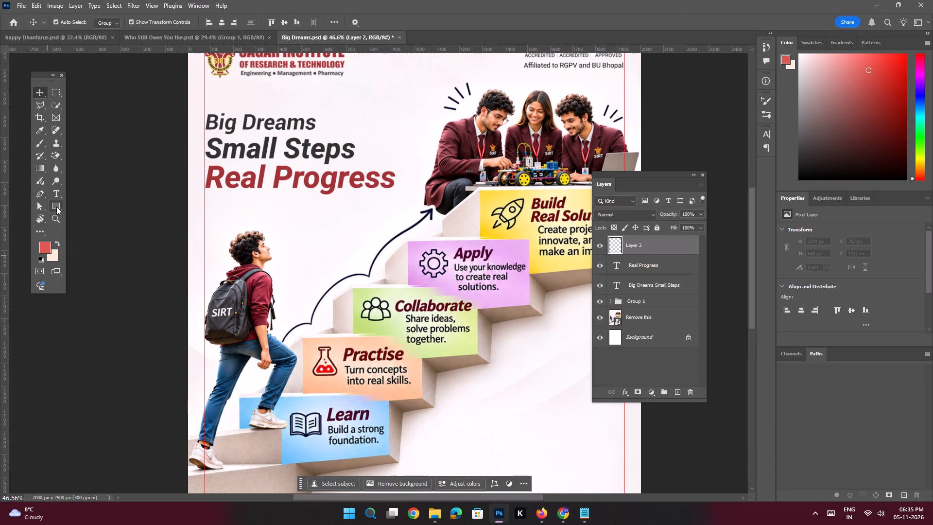
click(56, 207)
click(105, 21)
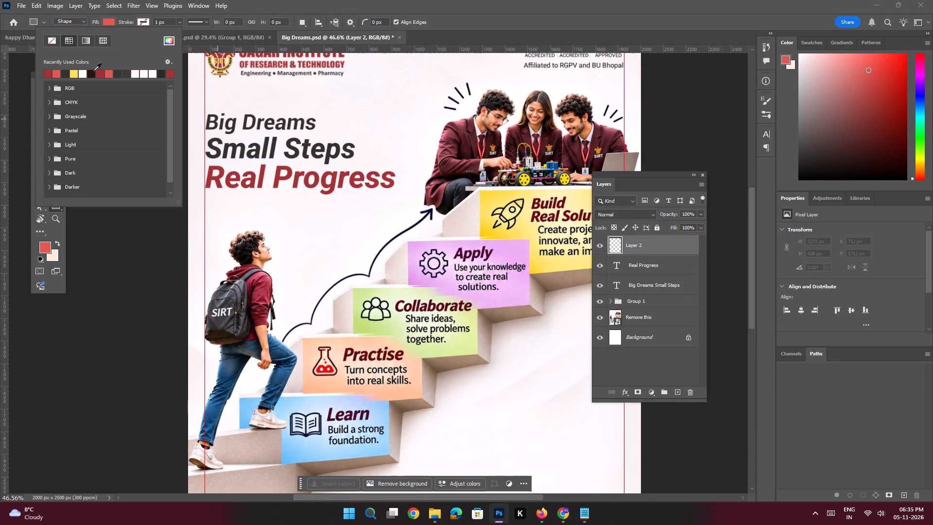
click(75, 74)
click(106, 25)
key(space)
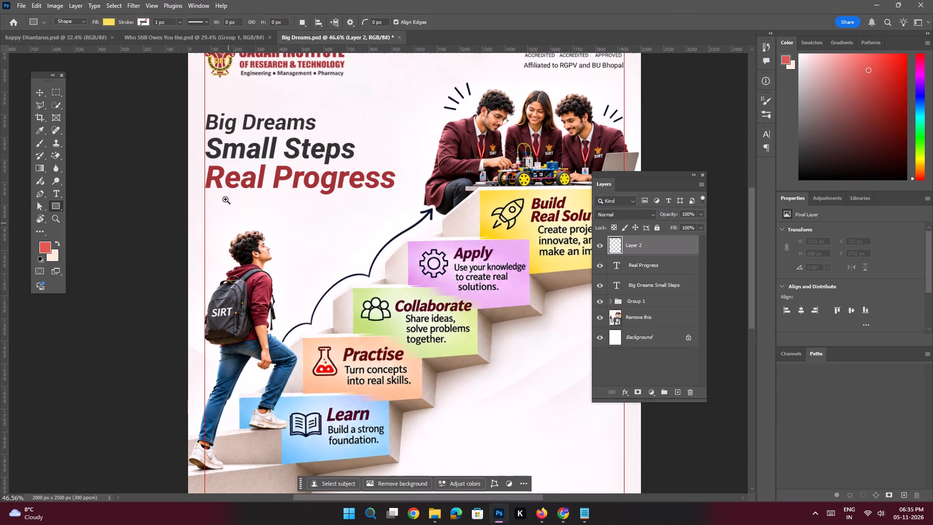
ctrl+drag(225, 198, 254, 243)
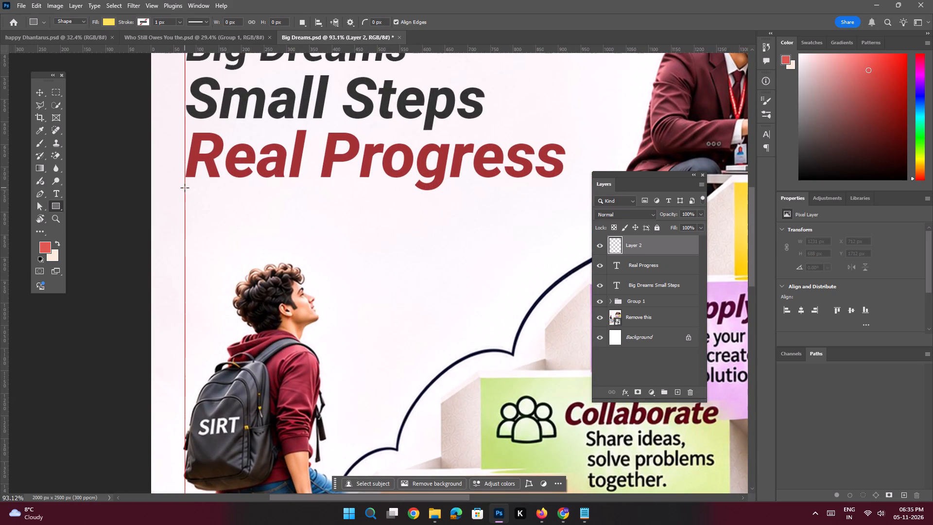
drag(185, 188, 392, 193)
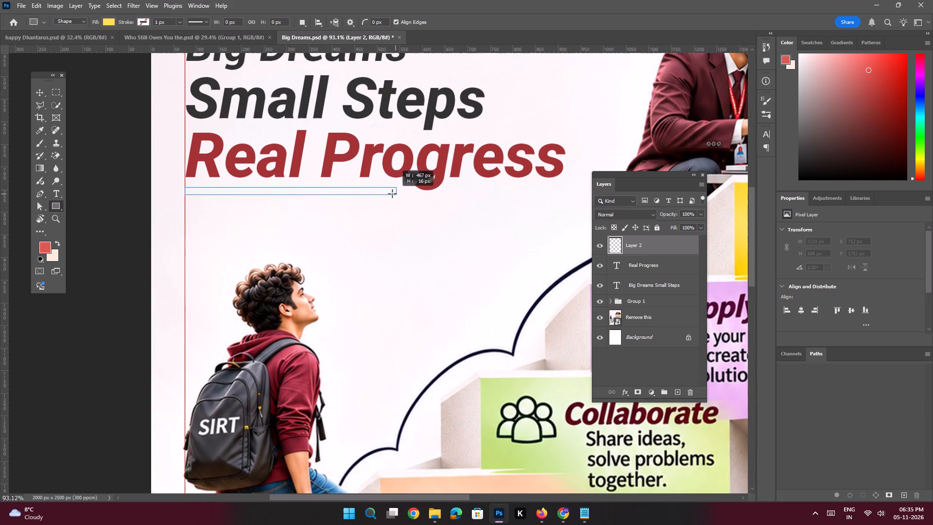
drag(392, 193, 389, 191)
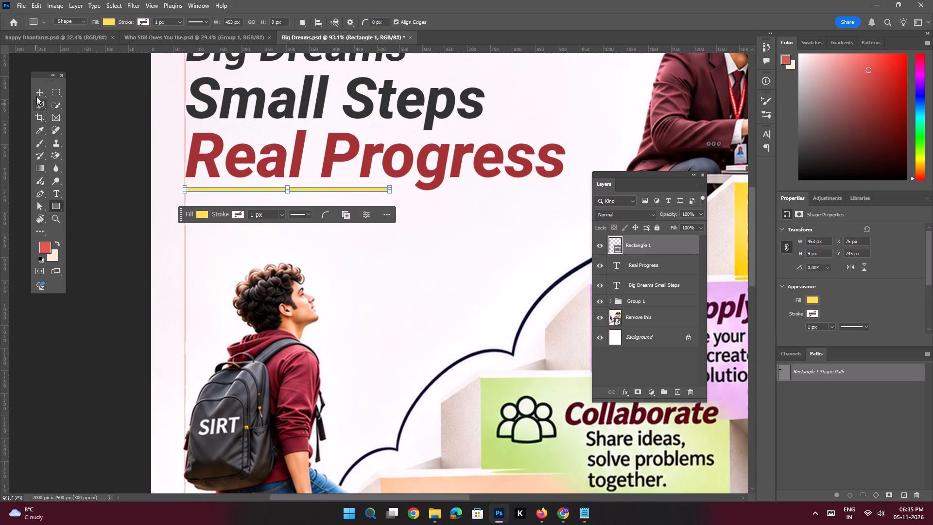
click(37, 94)
click(80, 113)
Change the fill of the underline below "Real Progress" to a deeper golden yellow.
key(space)
ctrl+drag(247, 191, 204, 178)
key(space)
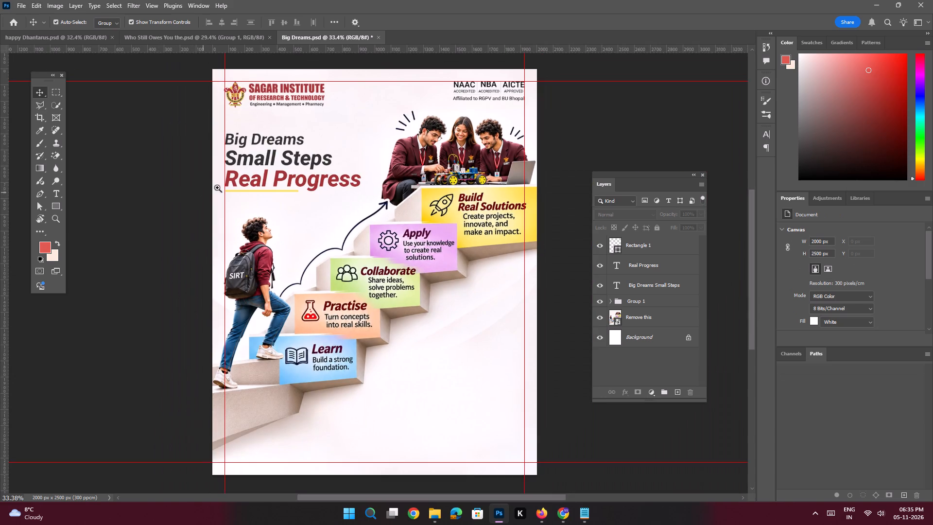
ctrl+drag(237, 180, 296, 261)
click(263, 230)
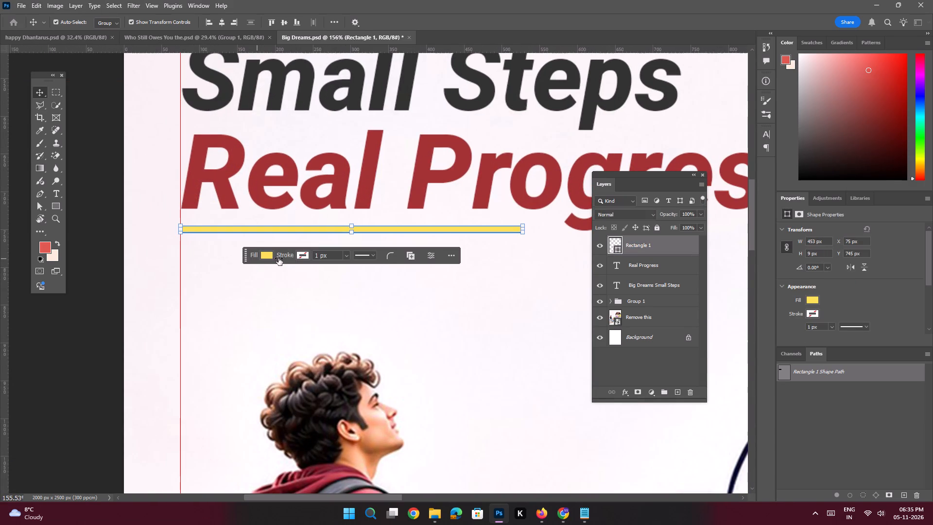
click(270, 256)
click(378, 274)
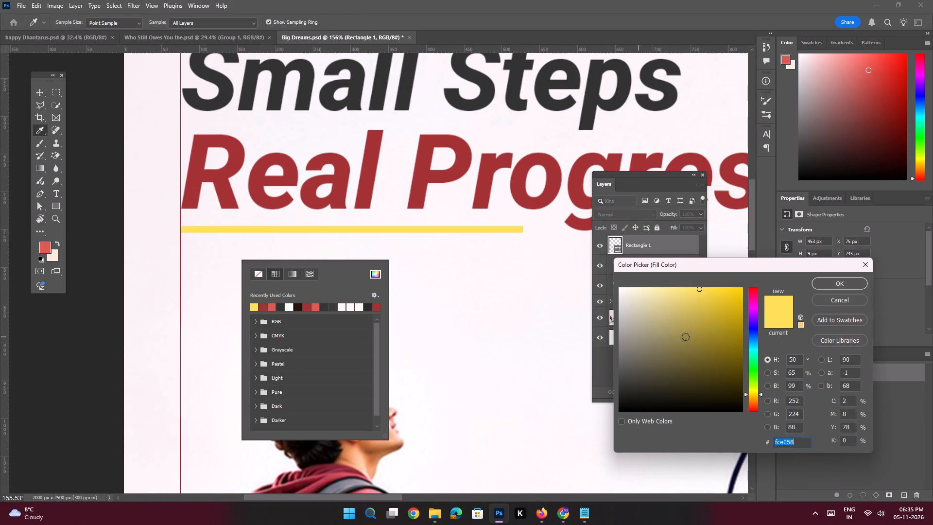
drag(690, 336, 804, 295)
click(818, 285)
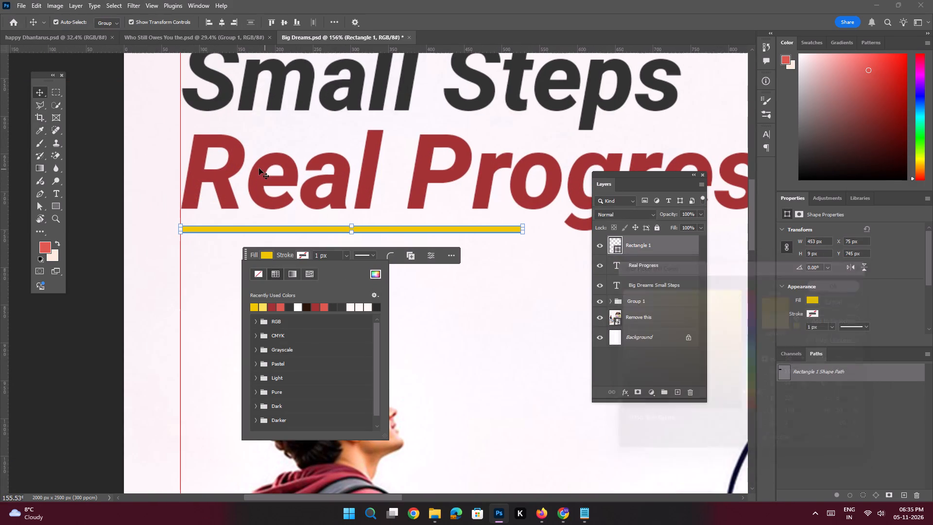
click(111, 180)
key(space)
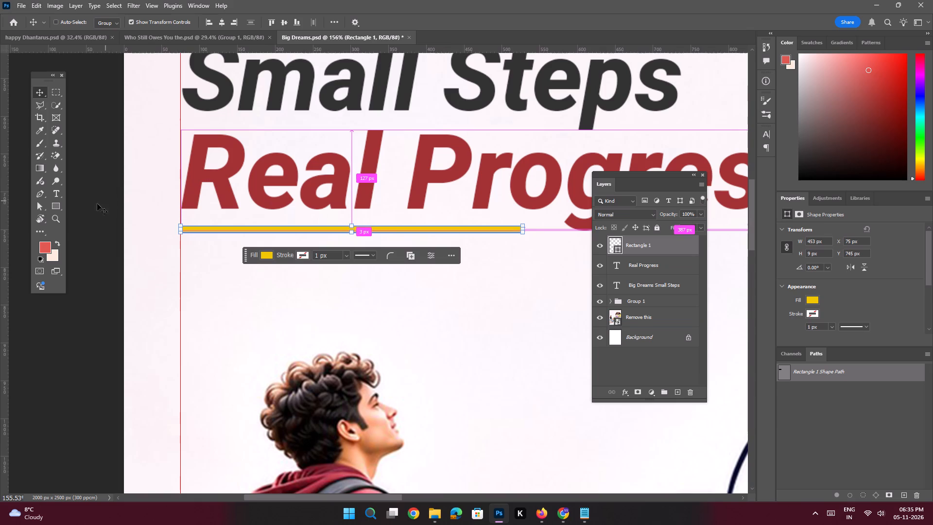
click(95, 205)
Select both headline text layers and the underline together and enlarge them by about 8 percent, keeping their left edge on the margin guide.
key(space)
ctrl+drag(327, 217, 275, 201)
click(156, 221)
key(space)
key(space)
key(space)
key(space)
key(space)
key(space)
key(space)
key(space)
key(space)
key(space)
drag(400, 243, 335, 221)
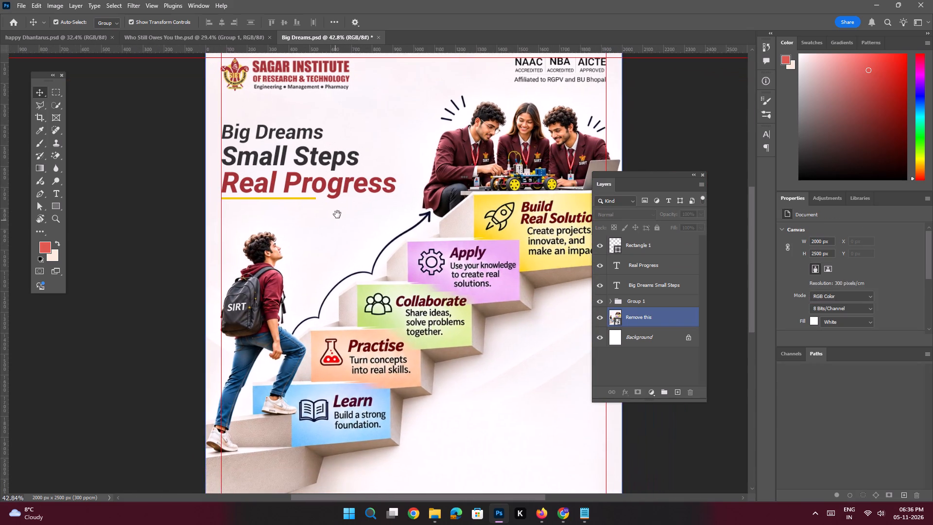
ctrl+drag(311, 142, 321, 159)
click(304, 128)
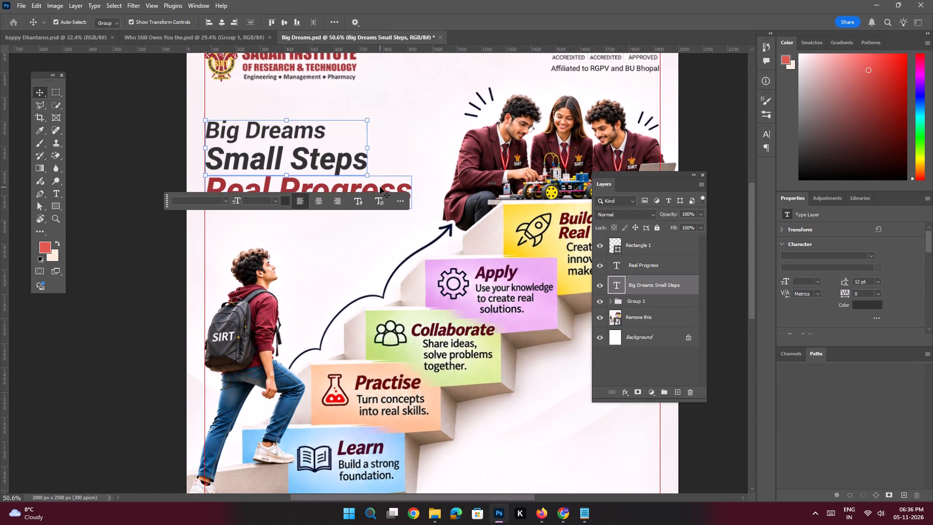
shift+click(380, 187)
key(space)
ctrl+drag(247, 197, 323, 300)
shift+click(286, 279)
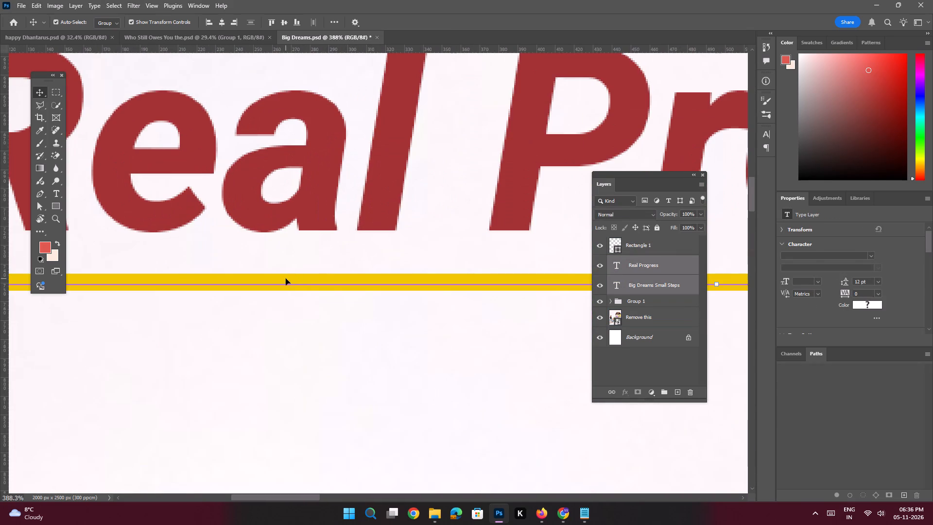
key(ctrl+space)
key(ctrl+space)
key(ctrl+space)
key(ctrl+space)
key(ctrl+space)
key(ctrl+space)
key(ctrl+space)
key(ctrl+space)
key(ctrl+space)
key(ctrl+space)
key(ctrl+space)
ctrl+drag(304, 273, 233, 254)
drag(433, 265, 405, 265)
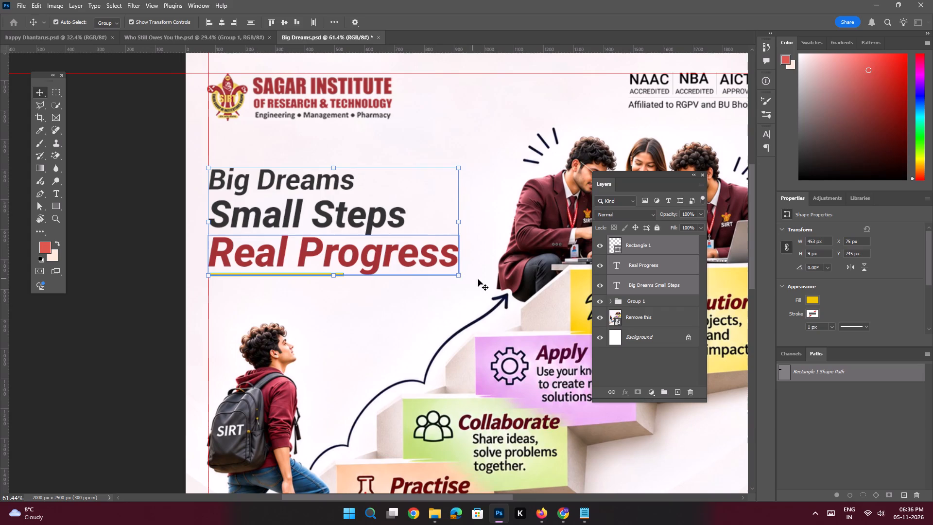
drag(461, 277, 477, 294)
key(Return)
key(ctrl+space)
key(ctrl+space)
key(ctrl+space)
key(ctrl+space)
ctrl+drag(426, 241, 390, 230)
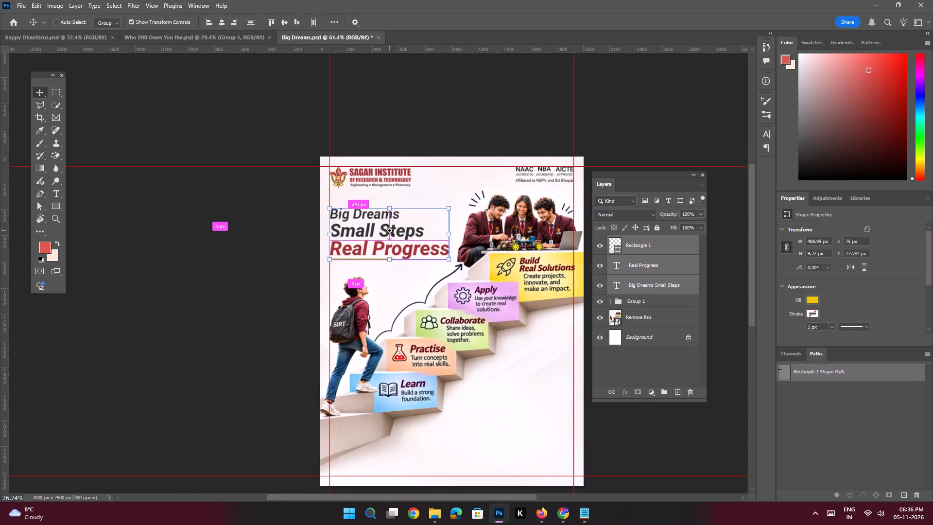
ctrl+drag(390, 230, 390, 230)
Deselect the headline elements, check the whole poster, and save Big Dreams.psd.
click(199, 263)
key(space)
key(space)
key(space)
key(space)
key(space)
key(space)
key(space)
key(space)
key(space)
key(space)
key(space)
key(space)
drag(424, 306, 362, 234)
ctrl+drag(408, 273, 427, 309)
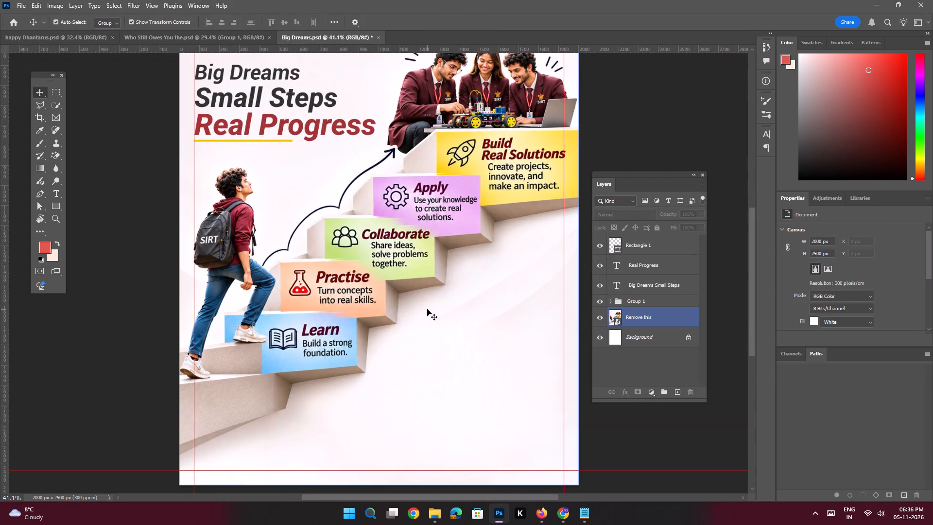
key(ctrl+s)
Look over the "Who Still Owes You the" and "happy Dhantarus" documents and close both.
click(207, 40)
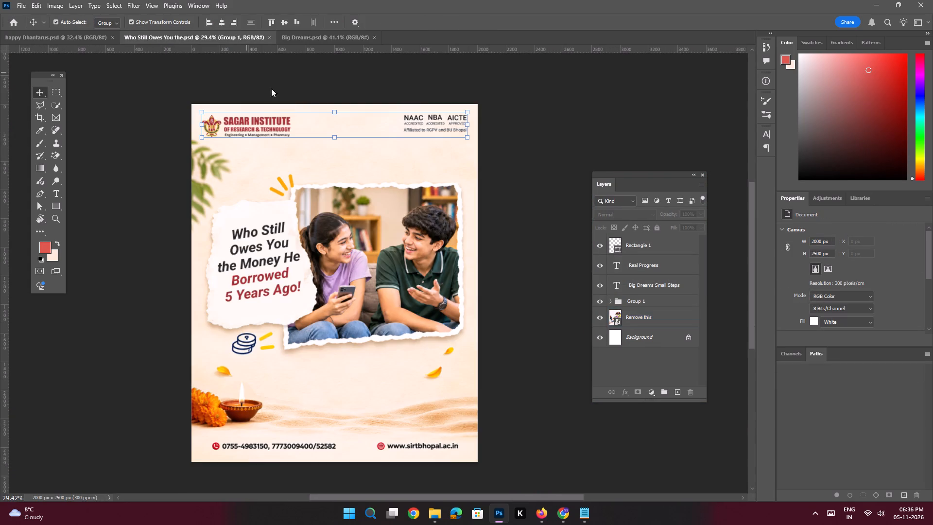
key(space)
click(75, 32)
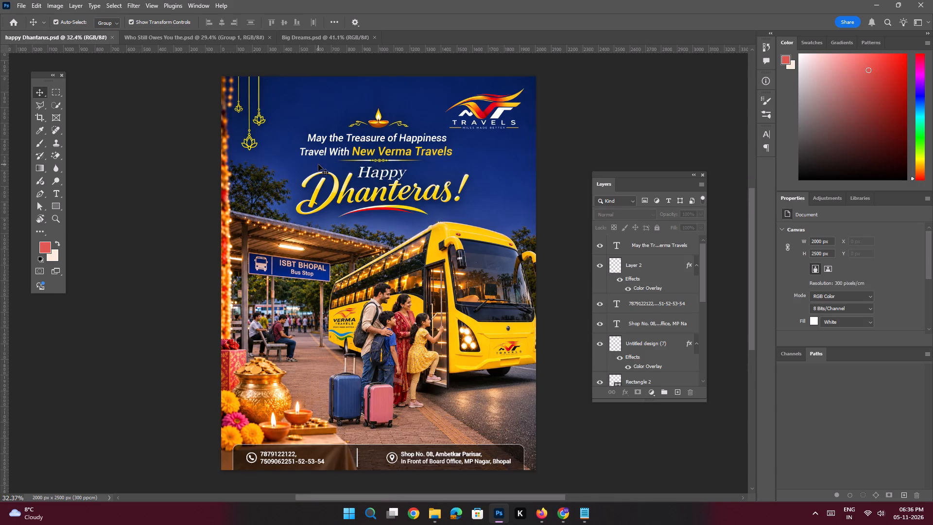
click(112, 39)
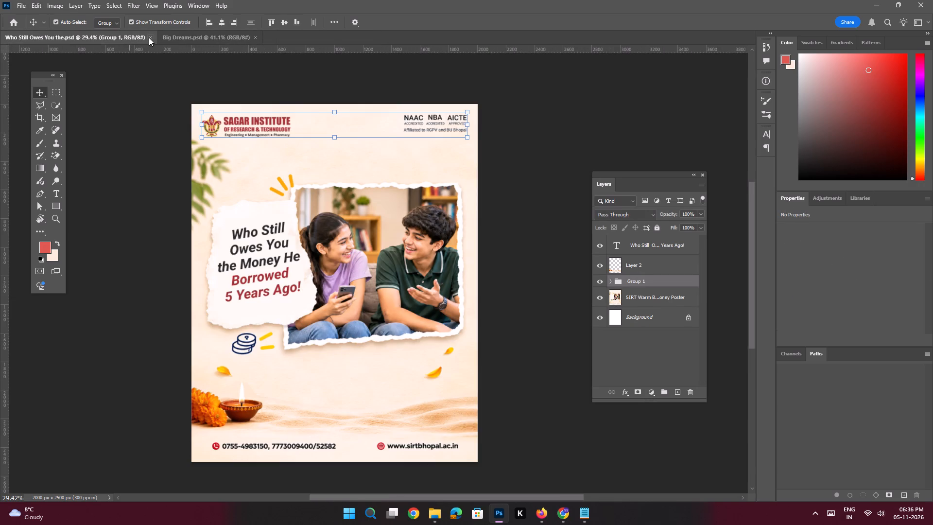
click(149, 37)
Open the Artificial Intelligence & Data Science PSD from the SIRT folder on the desktop.
key(alt+Tab)
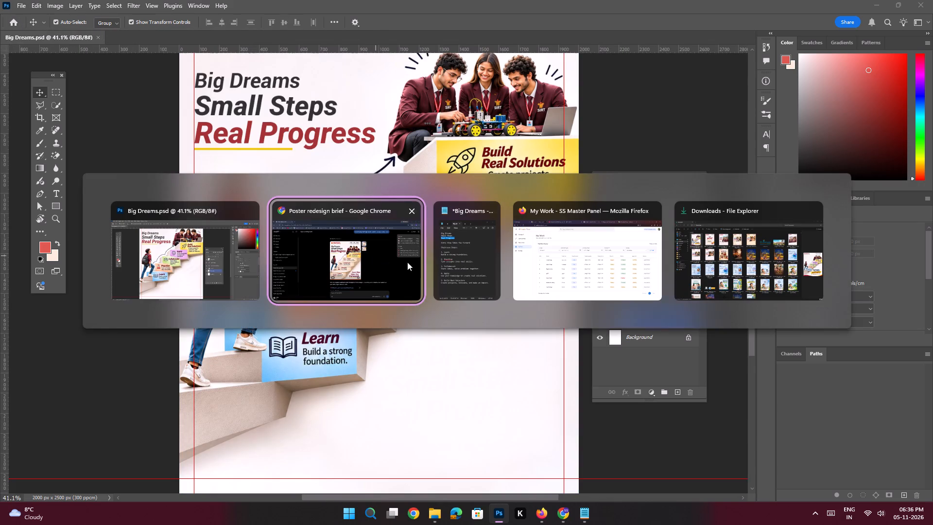
alt+click(725, 272)
click(43, 121)
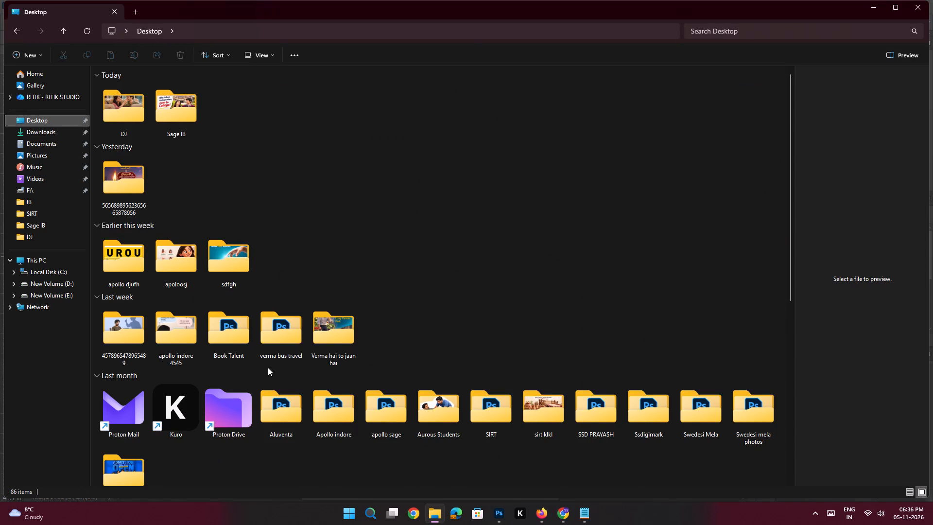
click(330, 352)
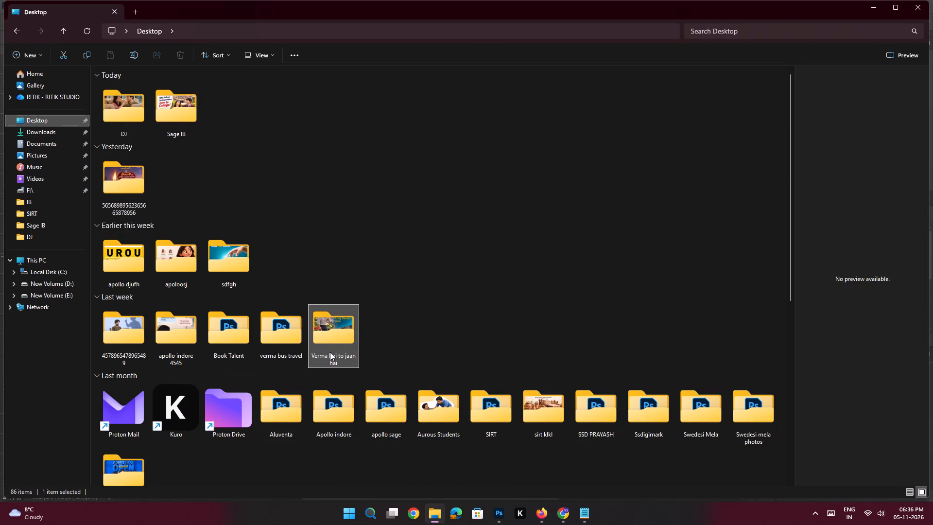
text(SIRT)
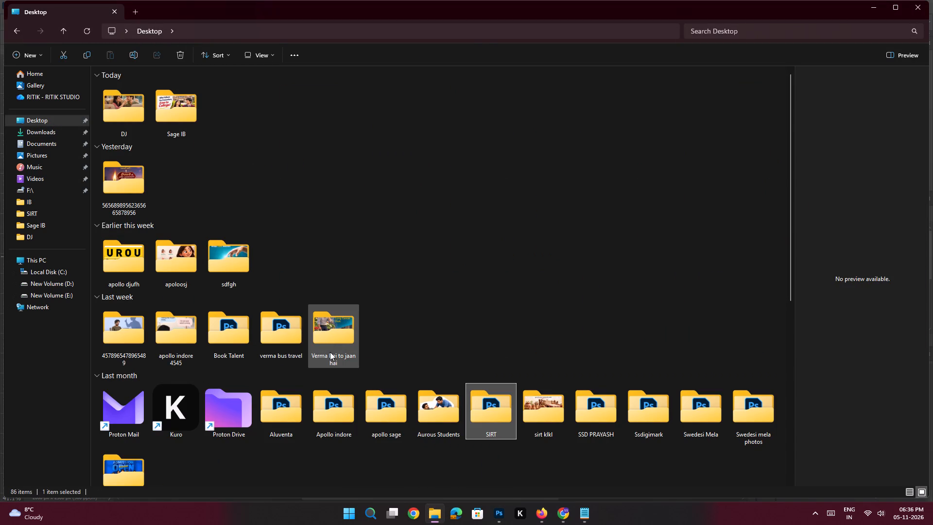
double_click(501, 418)
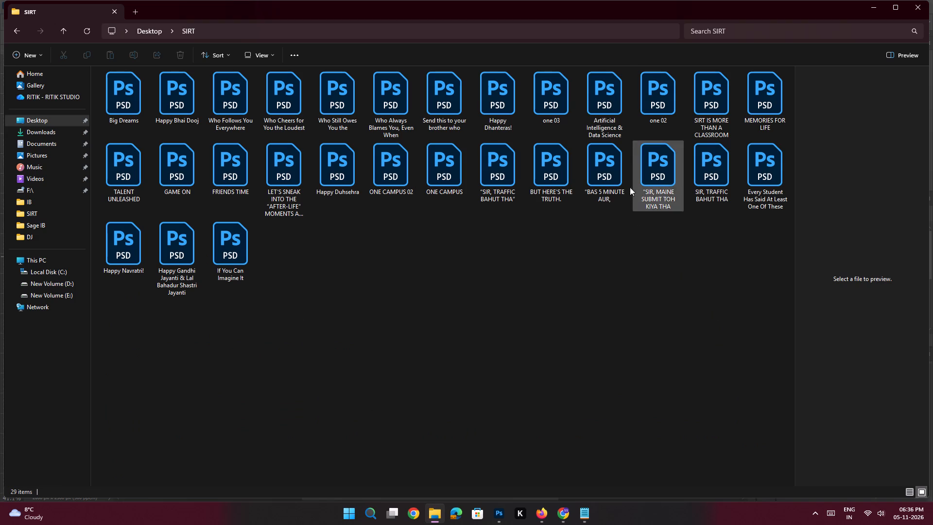
double_click(599, 118)
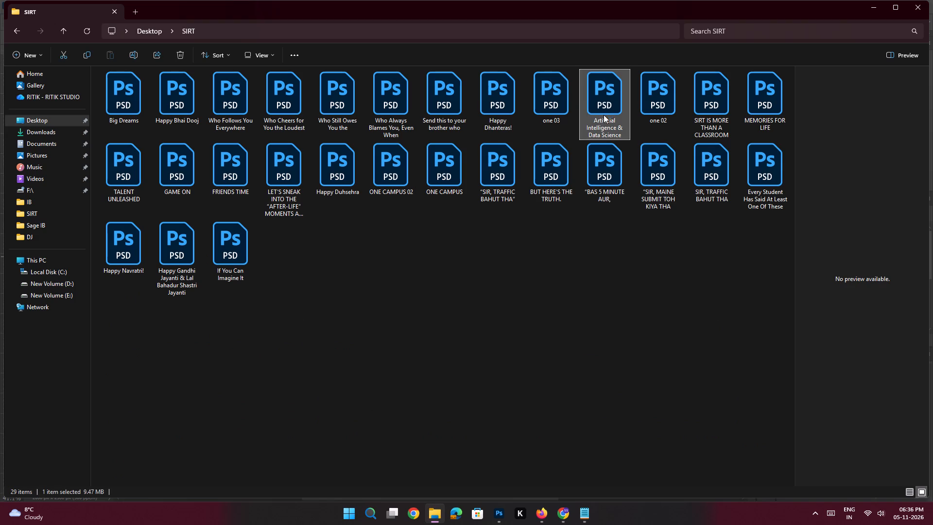
Copy the full-width white contact strip from the bottom of the student image layer and paste it in place into Big Dreams.psd.
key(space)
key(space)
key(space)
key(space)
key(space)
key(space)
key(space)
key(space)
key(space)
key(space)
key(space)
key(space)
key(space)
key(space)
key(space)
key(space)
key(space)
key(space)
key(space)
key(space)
drag(422, 260, 437, 209)
click(208, 298)
click(355, 434)
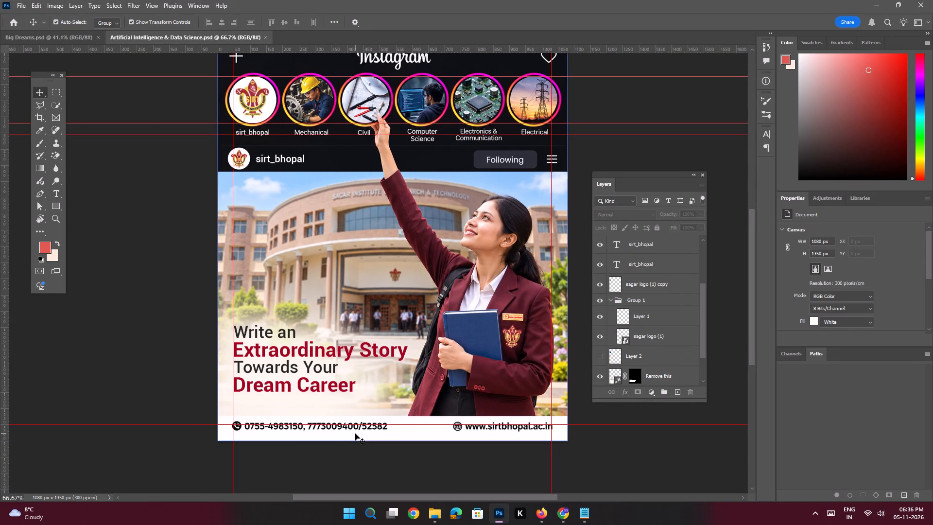
drag(355, 434, 363, 414)
key(ctrl+z)
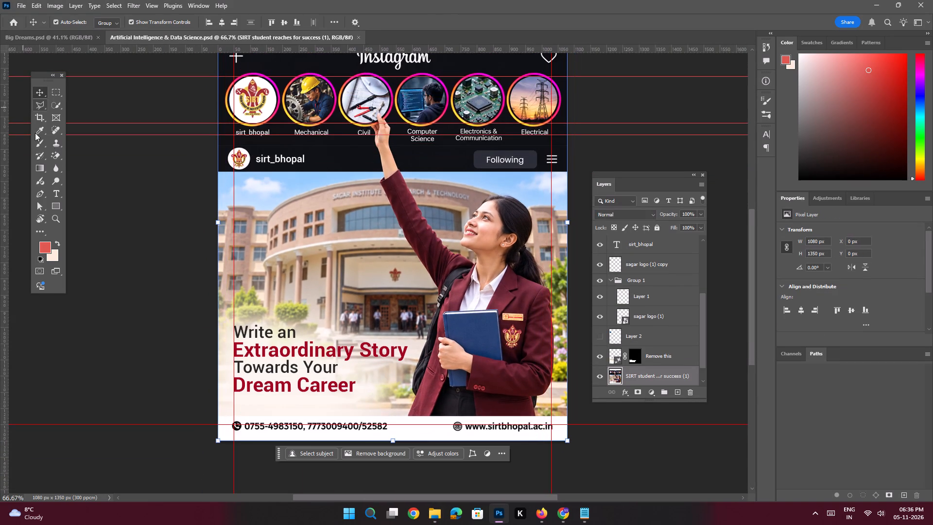
click(56, 94)
drag(579, 447, 159, 416)
key(ctrl+c)
key(ctrl+c)
key(ctrl+c)
key(ctrl+c)
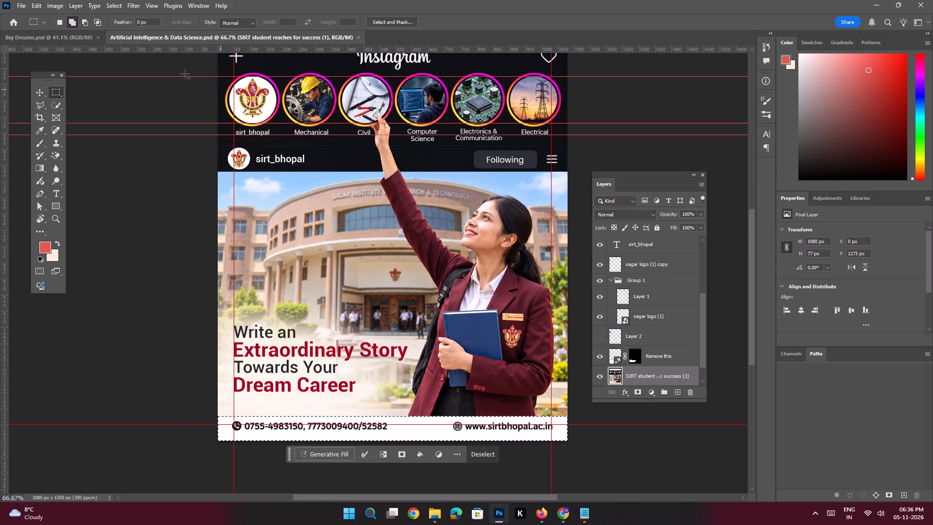
click(81, 41)
key(ctrl+shift+v)
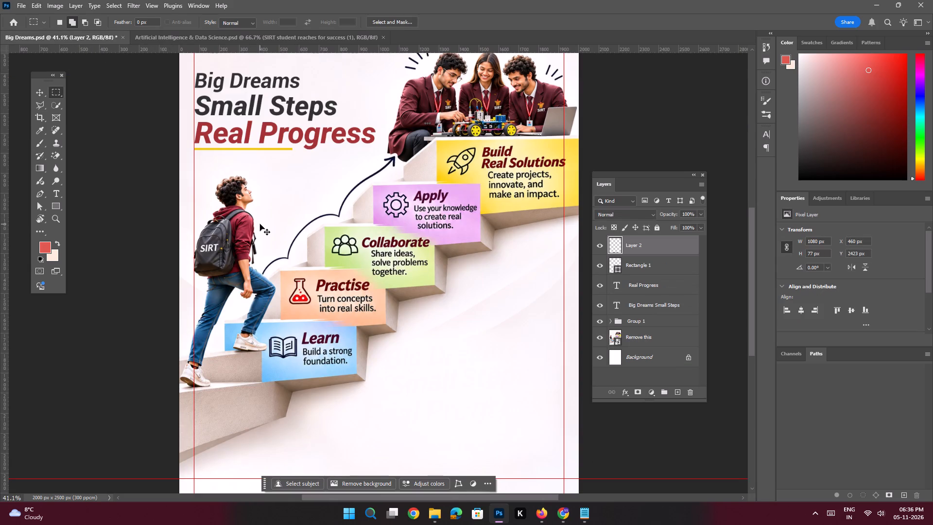
Scale the pasted contact strip proportionally from its centre to about 185 percent so it spans the poster's full width.
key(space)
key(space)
ctrl+drag(432, 279, 408, 275)
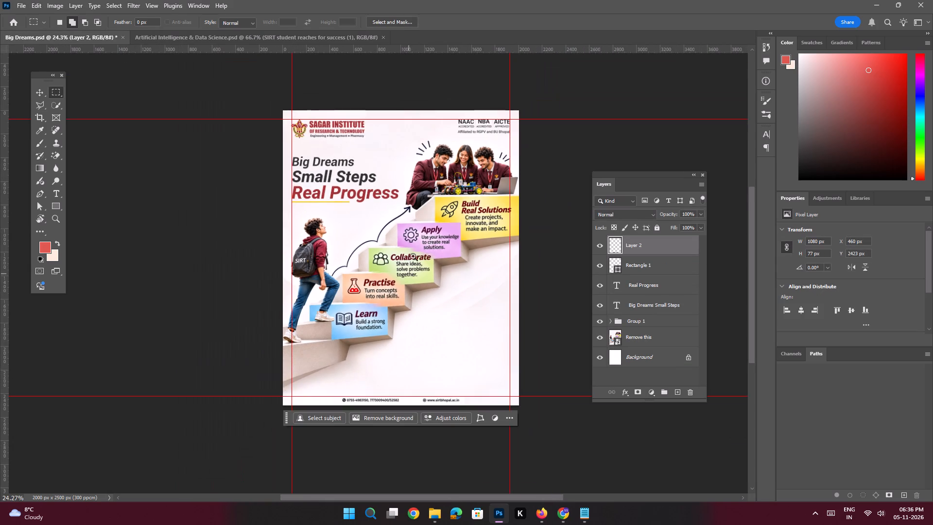
click(44, 91)
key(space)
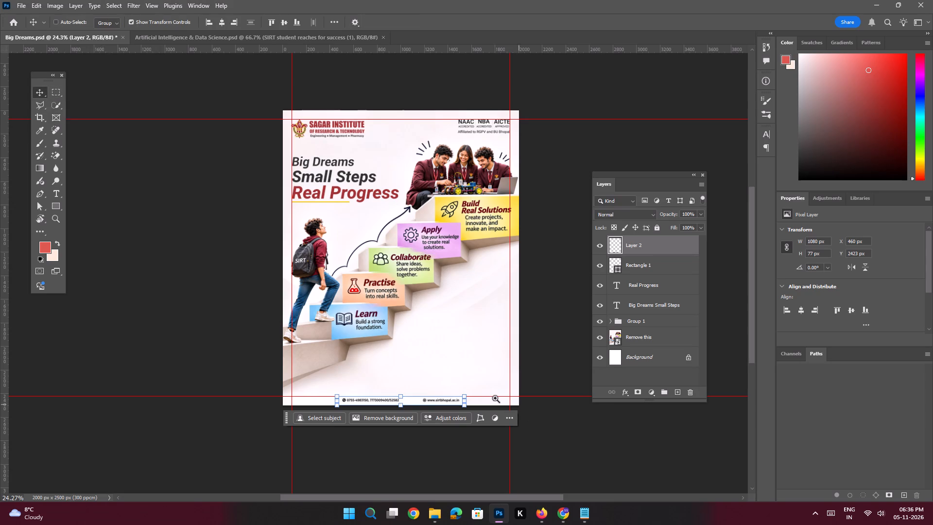
ctrl+drag(474, 396, 501, 416)
alt+drag(460, 413, 493, 415)
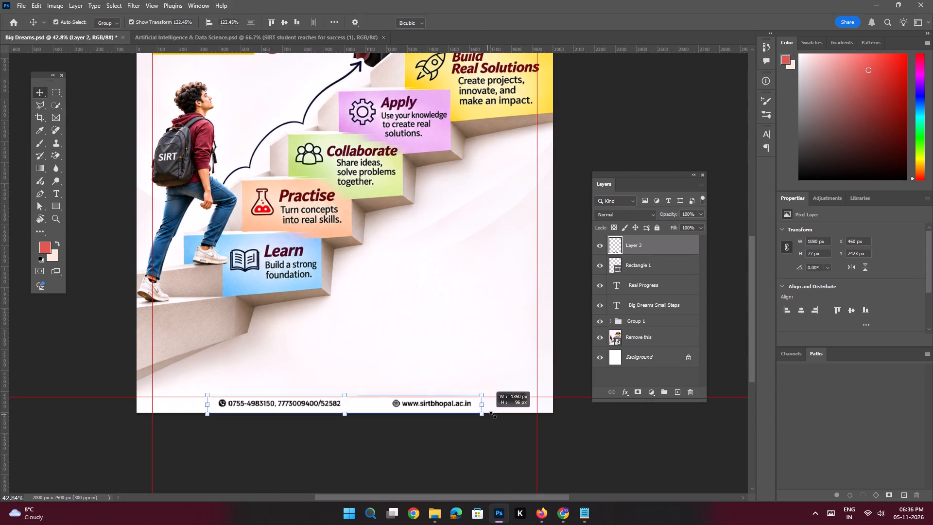
alt+drag(493, 415, 560, 419)
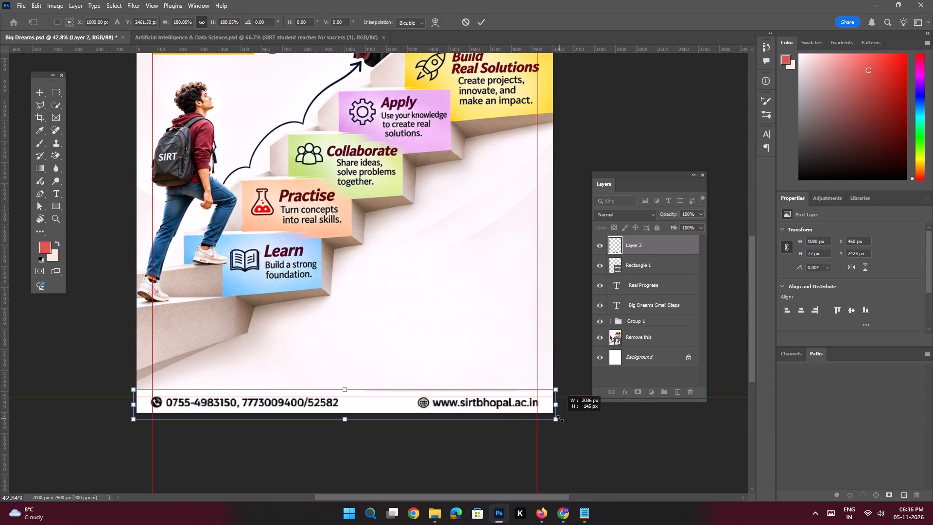
alt+drag(560, 419, 556, 419)
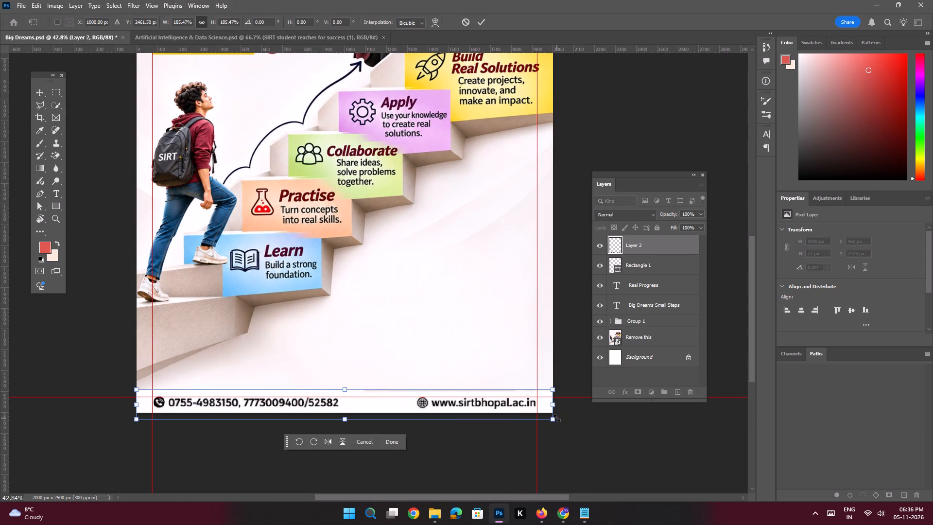
key(Return)
Nudge the contact strip up to Y 2366 px so its text sits on the bottom margin guide.
key(Up)
key(Up)
key(Up)
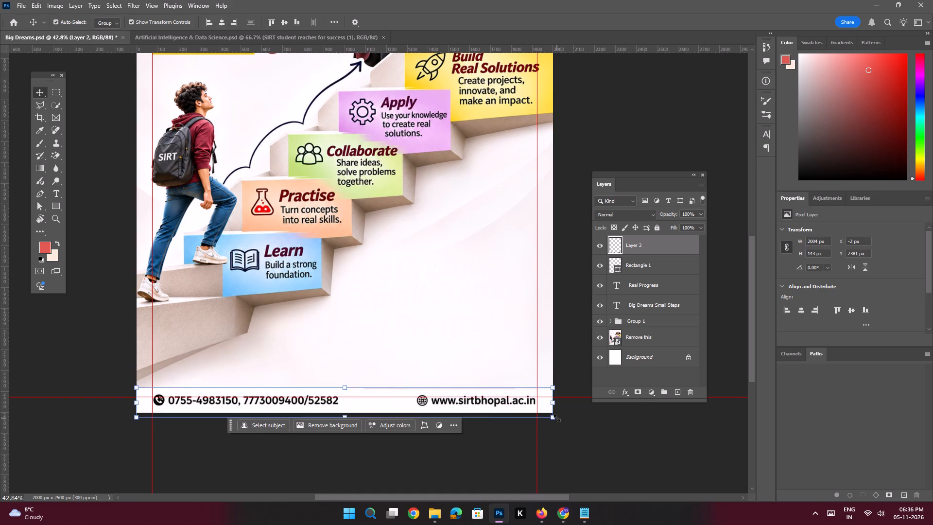
key(Up)
key(Up)
key(Up)
key(Up)
key(Up)
Save Big Dreams.psd with the contact strip in place.
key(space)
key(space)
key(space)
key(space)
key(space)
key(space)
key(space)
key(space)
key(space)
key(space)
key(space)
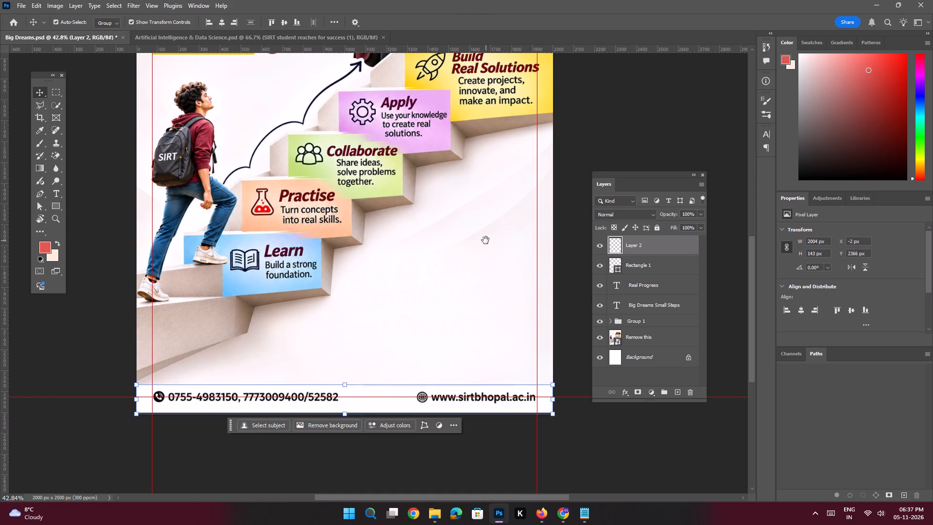
drag(485, 240, 491, 320)
ctrl+drag(492, 309, 476, 303)
key(ctrl+s)
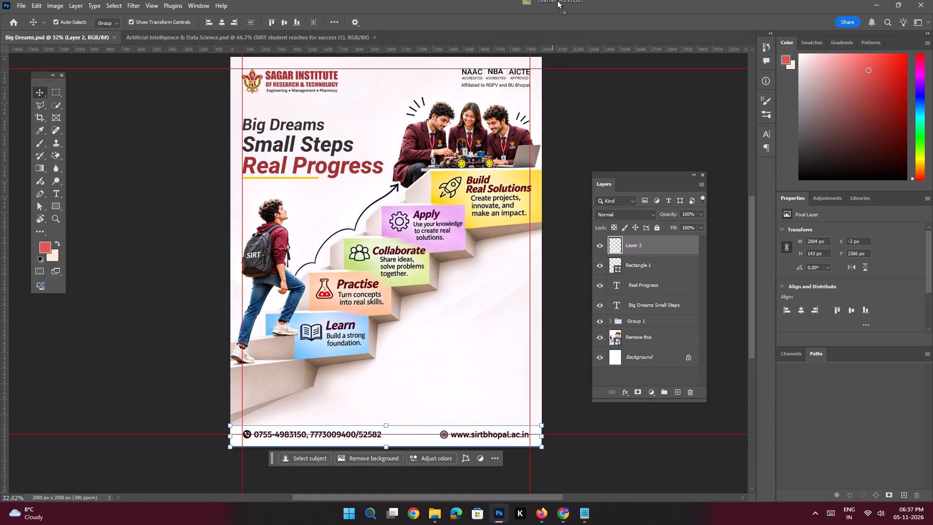
drag(557, 0, 559, 0)
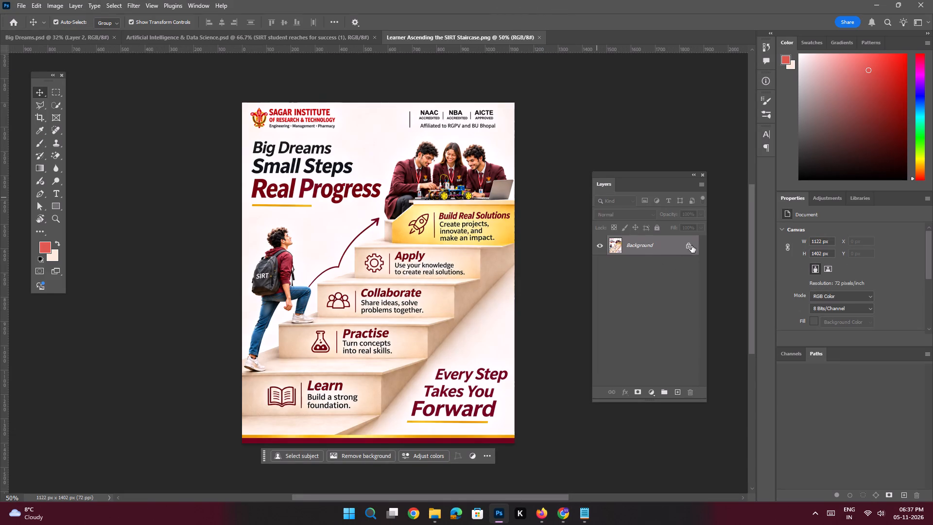
click(691, 245)
key(space)
ctrl+drag(467, 364, 486, 400)
drag(486, 400, 479, 380)
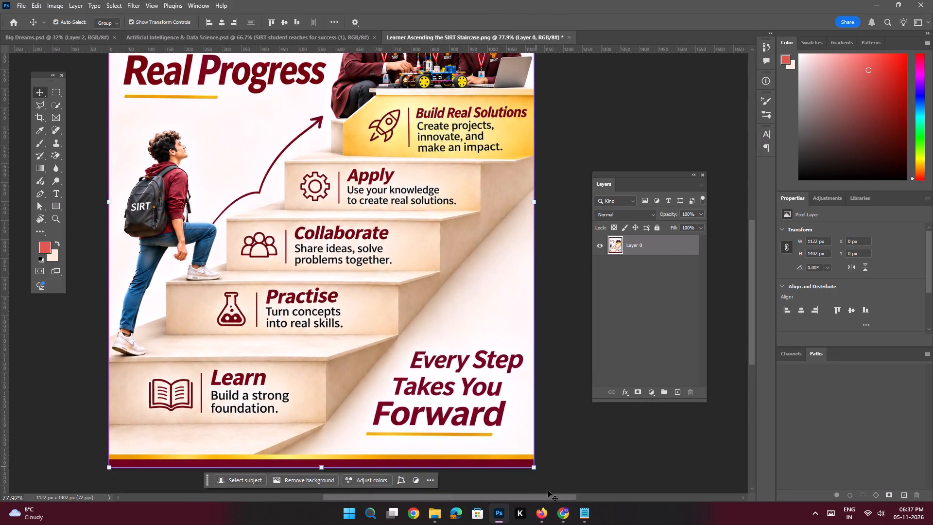
Copy "Every Step" from the Notepad text and paste it as a new text line above the printed slogan.
click(584, 517)
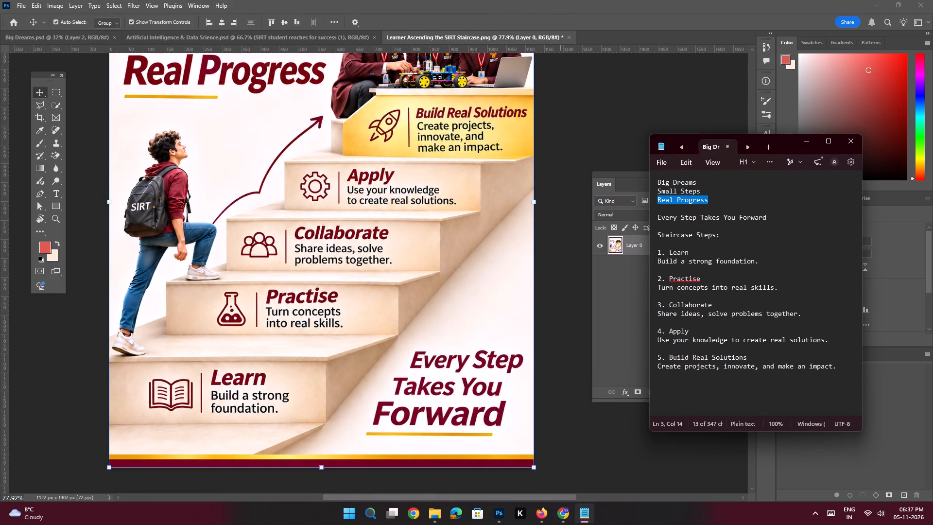
drag(697, 218, 566, 223)
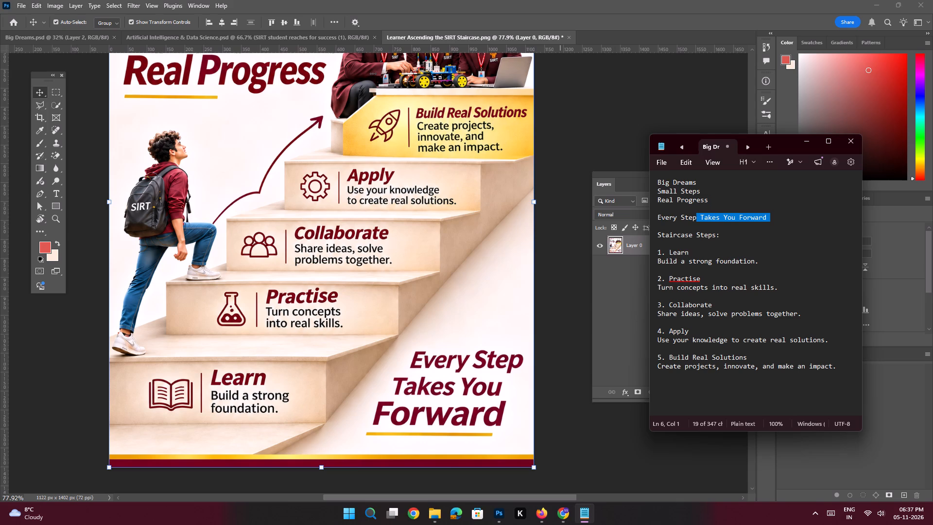
drag(566, 223, 565, 219)
key(ctrl+c)
key(ctrl+c)
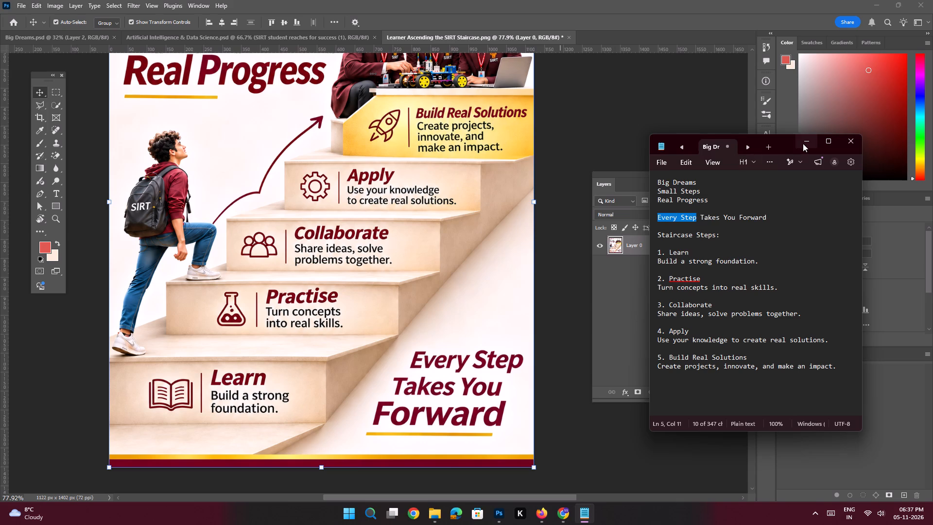
click(803, 143)
click(674, 395)
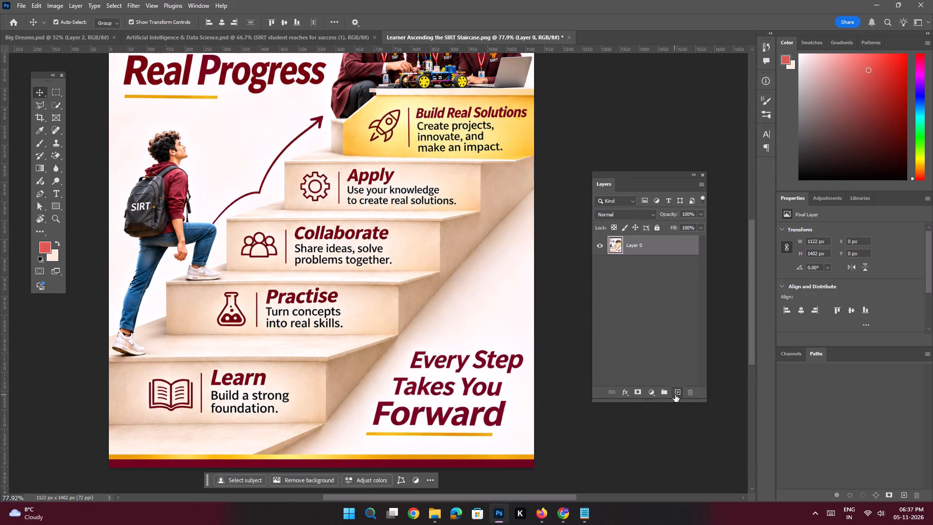
key(space)
ctrl+drag(440, 344, 456, 366)
drag(456, 364, 436, 358)
key(t)
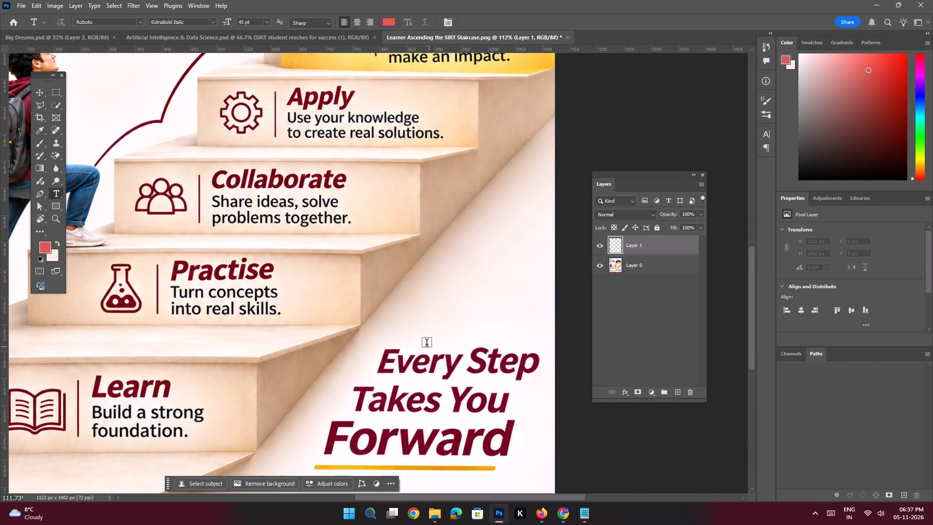
click(414, 334)
key(ctrl+v)
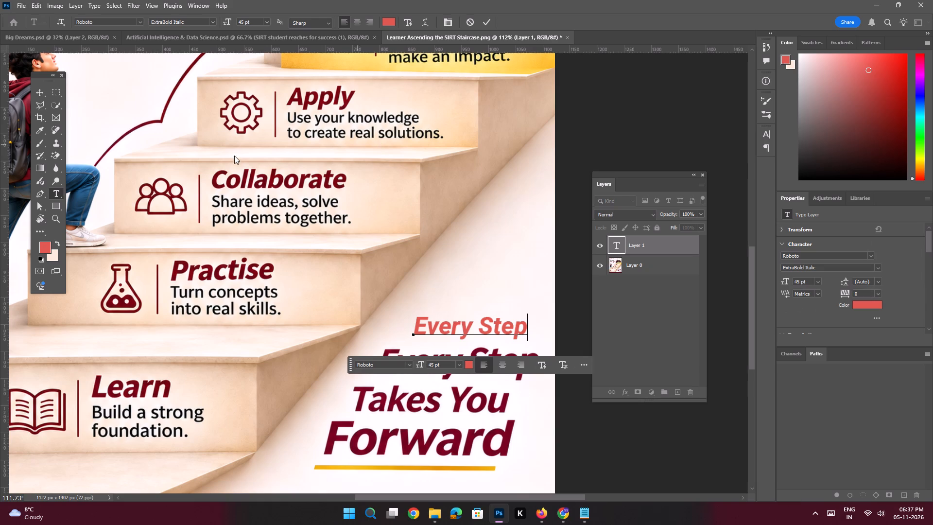
click(40, 94)
Move the new "Every Step" text over the printed line and enlarge it to about 136% (61.27 pt) to match.
key(space)
key(space)
key(space)
key(space)
key(space)
key(space)
drag(442, 307, 434, 297)
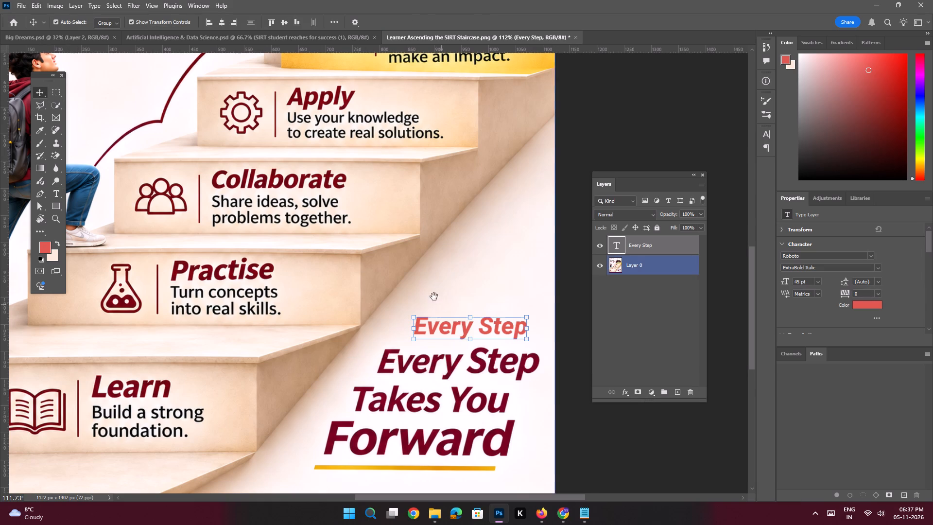
drag(434, 297, 423, 285)
ctrl+drag(428, 301, 445, 324)
drag(422, 294, 380, 336)
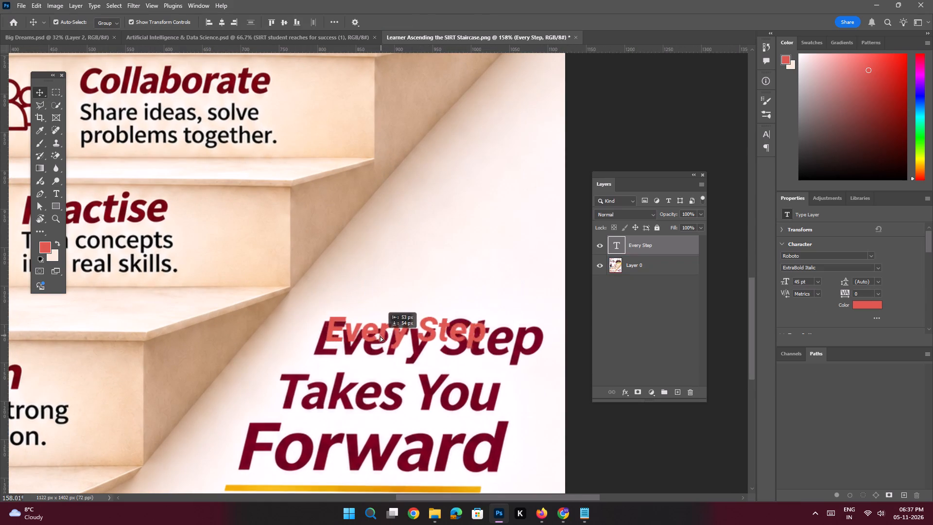
drag(380, 336, 378, 342)
key(ctrl+t)
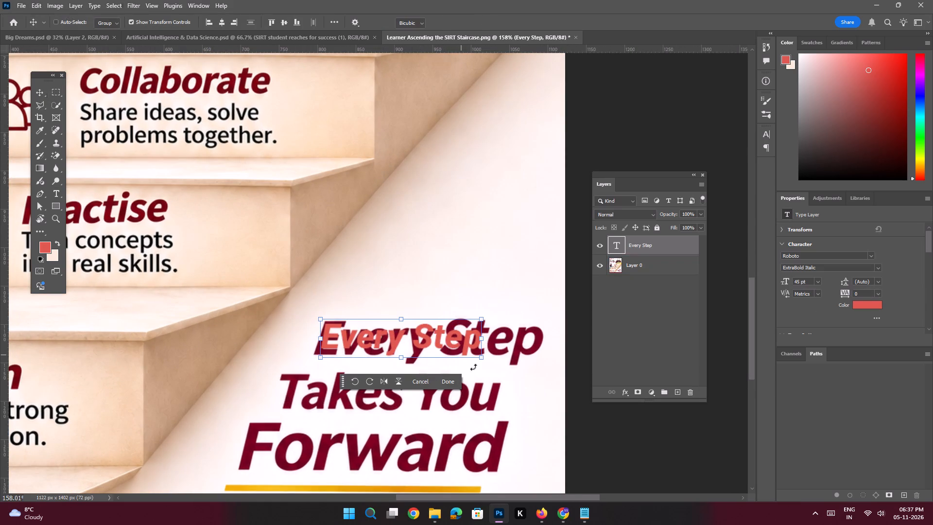
drag(483, 361, 540, 363)
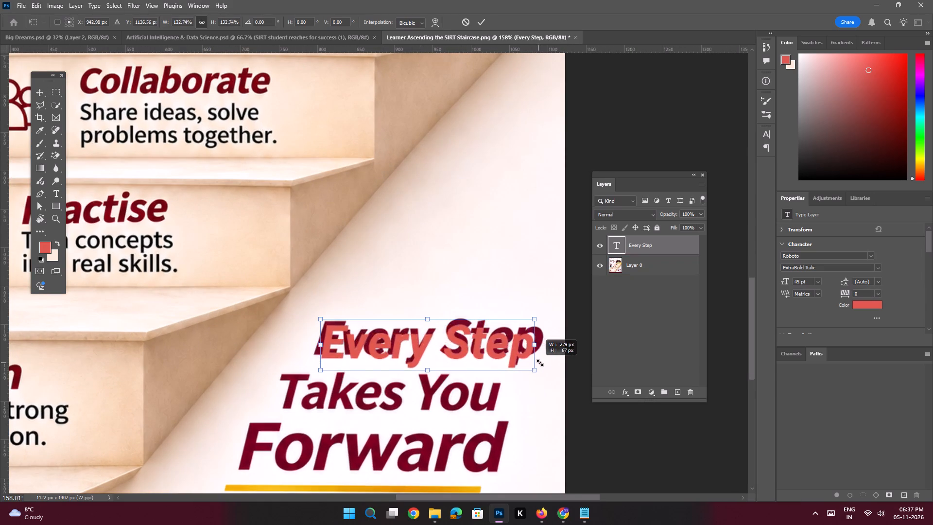
drag(540, 363, 544, 363)
key(Return)
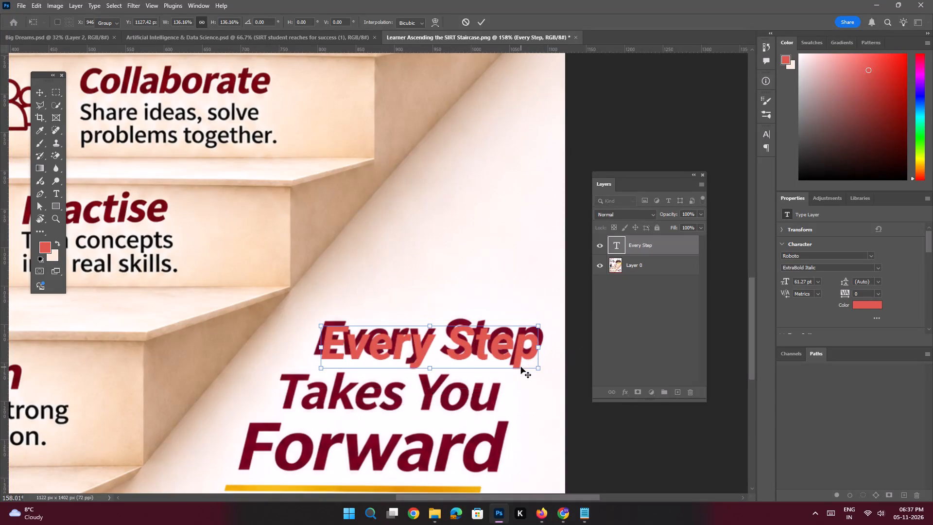
drag(361, 352, 359, 346)
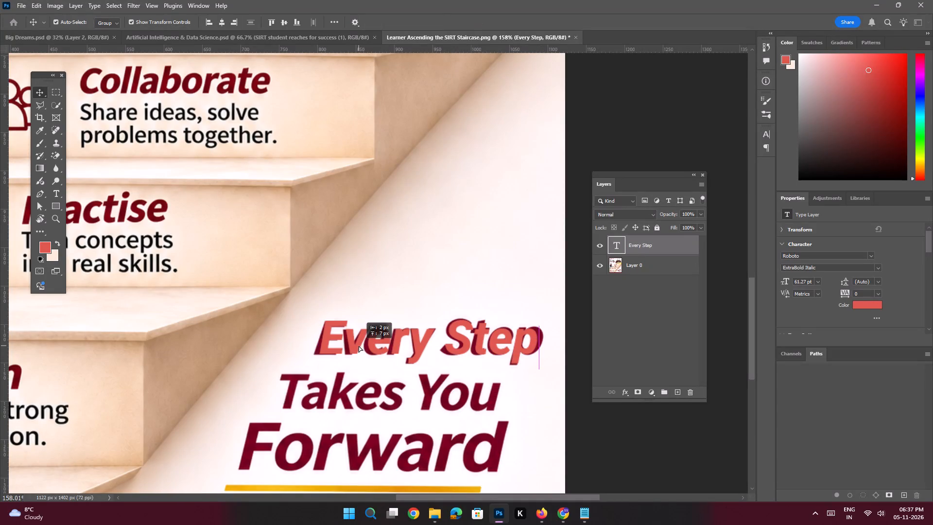
drag(359, 346, 359, 346)
Skew the "Every Step" text horizontally by about -6.6° and realign its start with the printed line.
key(space)
ctrl+drag(436, 335, 450, 352)
drag(464, 335, 456, 338)
key(ctrl+t)
ctrl+right_click(456, 338)
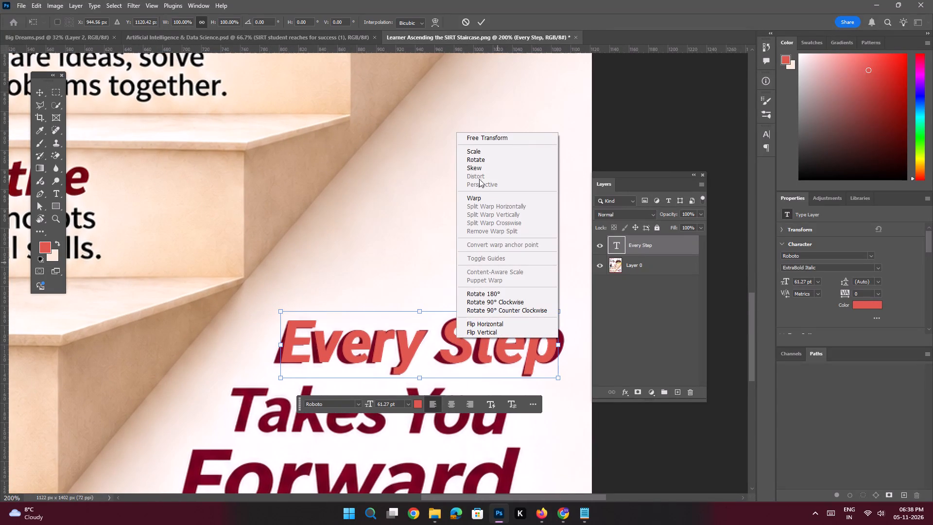
click(479, 171)
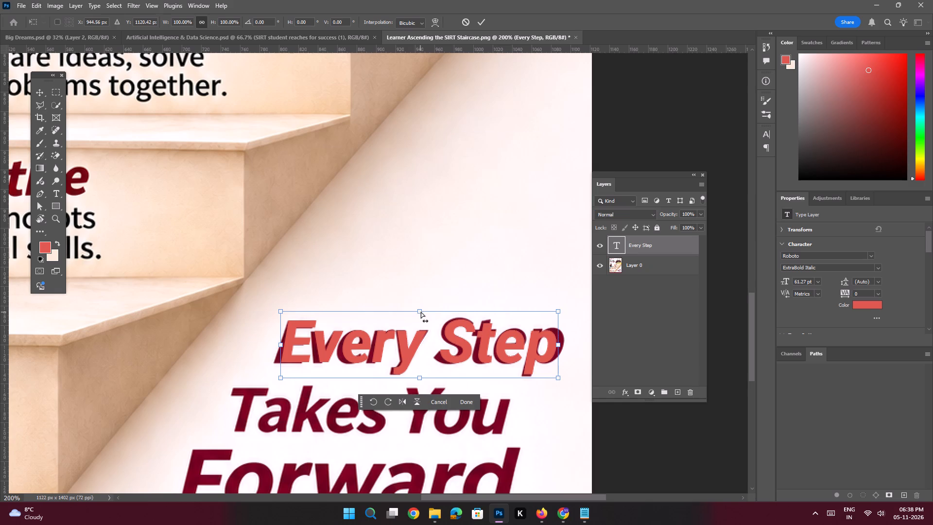
drag(421, 312, 429, 312)
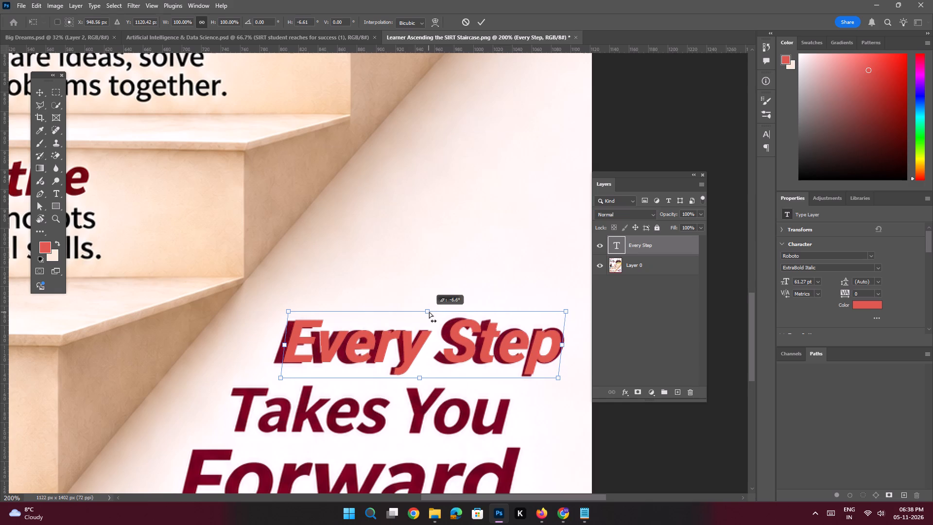
drag(429, 312, 430, 312)
key(Return)
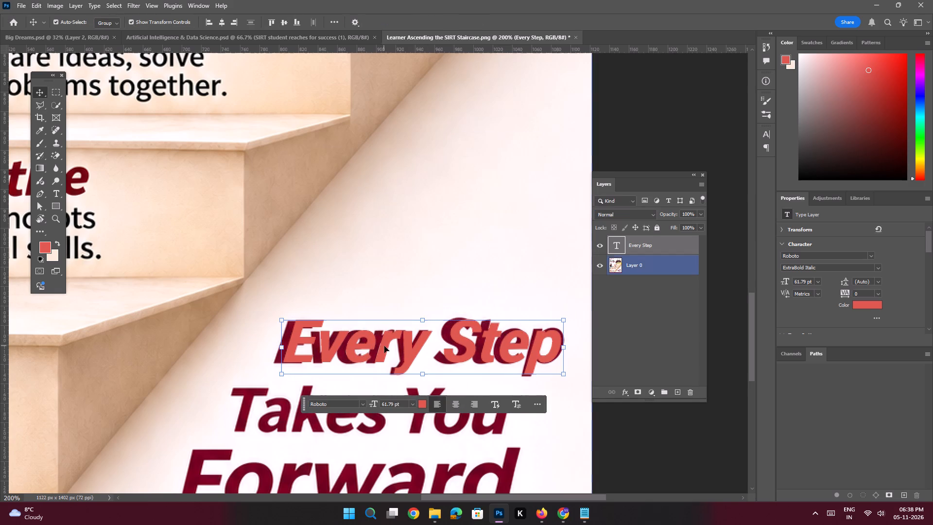
drag(384, 347, 380, 348)
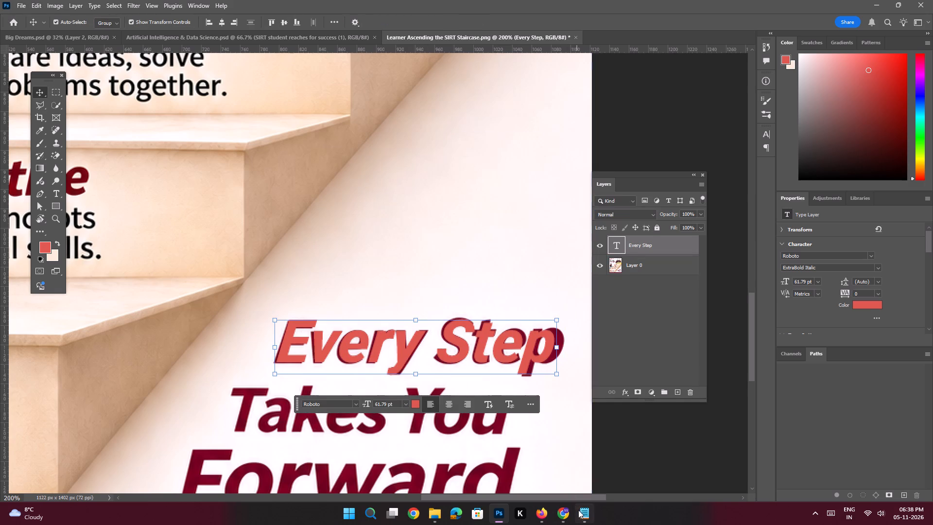
Duplicate "Every Step" onto the printed second slogan line and replace its wording with "Takes You" copied from Notepad.
click(581, 513)
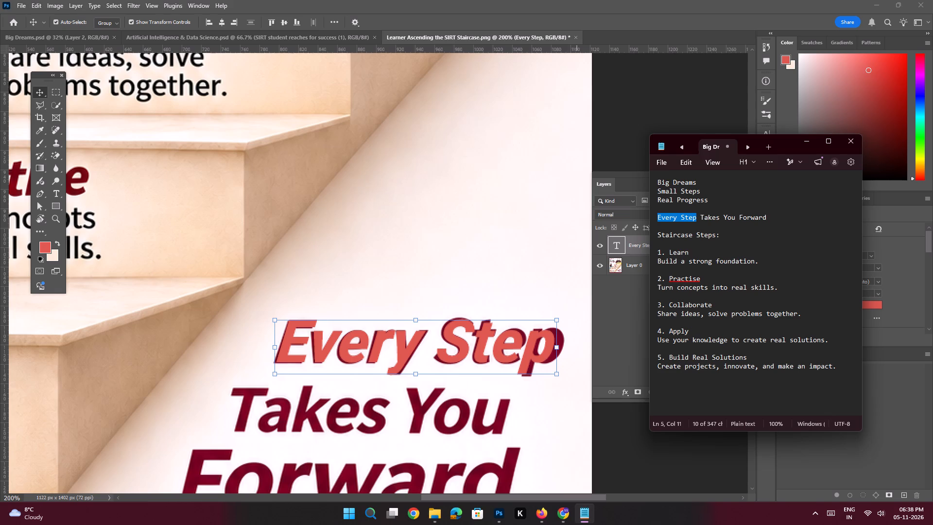
drag(735, 217, 701, 216)
key(ctrl+c)
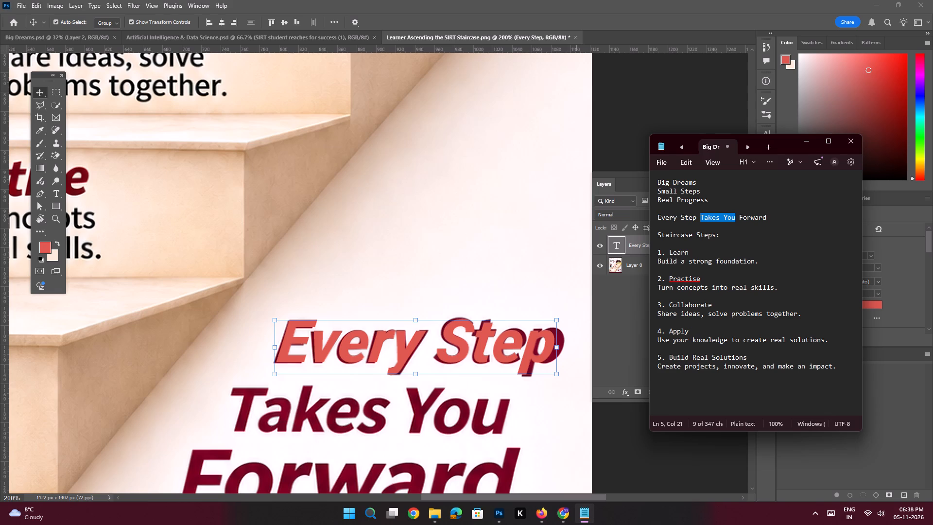
key(ctrl+c)
click(802, 143)
key(space)
key(space)
key(space)
key(space)
key(space)
key(space)
key(space)
key(space)
key(space)
drag(423, 287, 469, 217)
alt+shift+drag(449, 282, 411, 352)
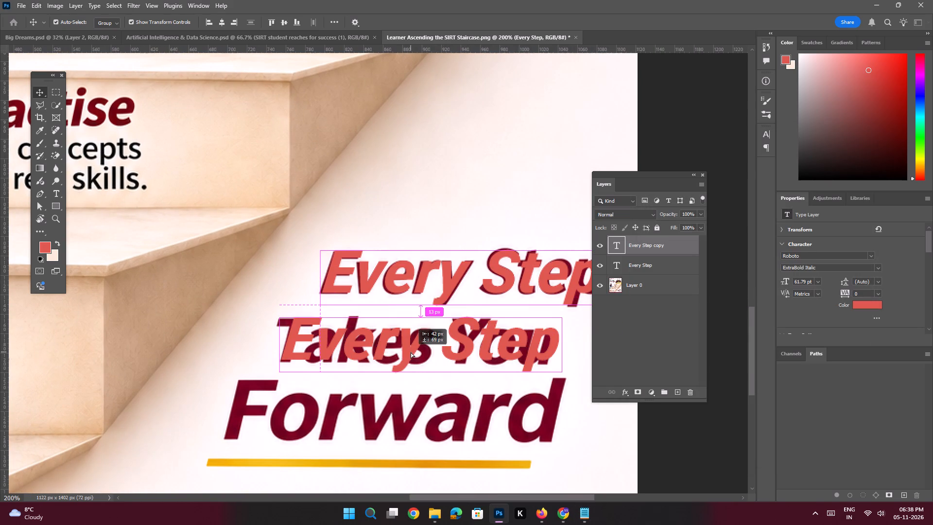
alt+shift+drag(411, 352, 406, 353)
double_click(406, 353)
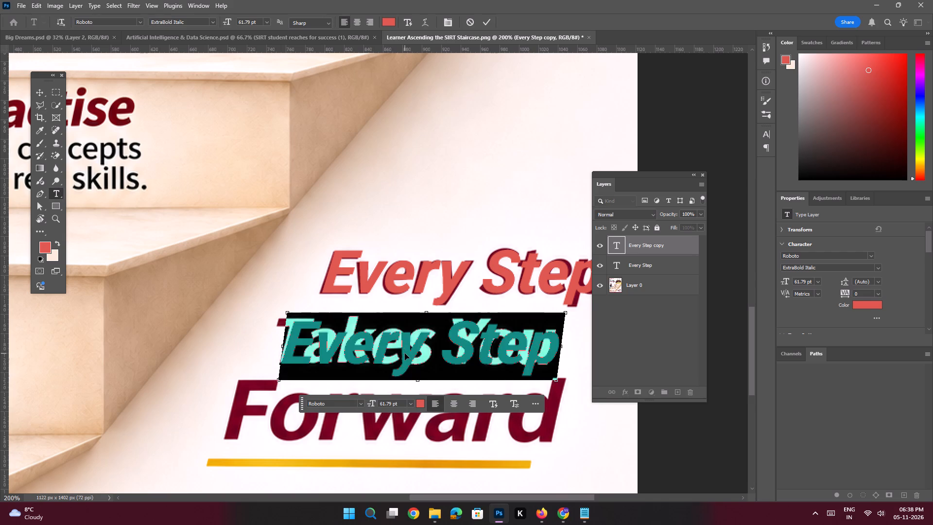
key(ctrl+v)
key(Return)
Align the "Takes You" text with the printed line, scale it to about 103.7% (64.07 pt) and nudge it slightly up.
shift+drag(398, 348, 387, 348)
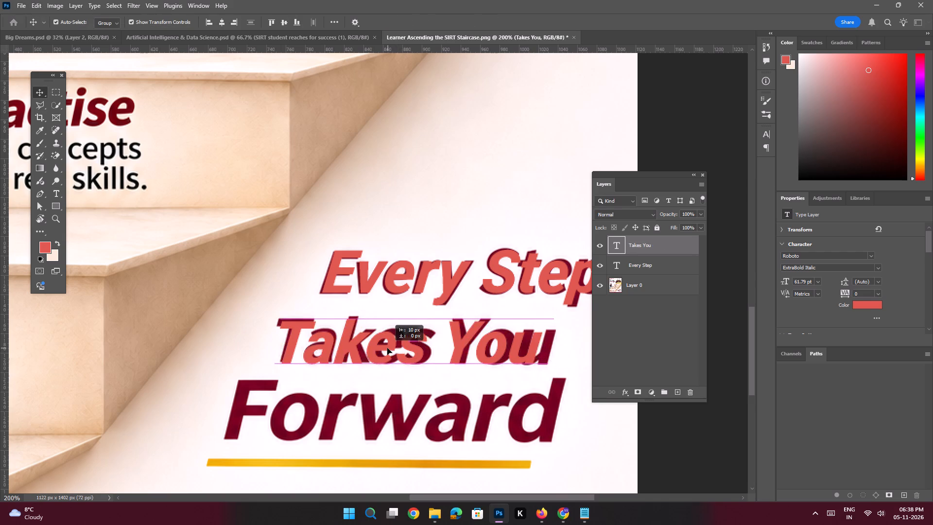
shift+drag(387, 348, 393, 348)
click(393, 348)
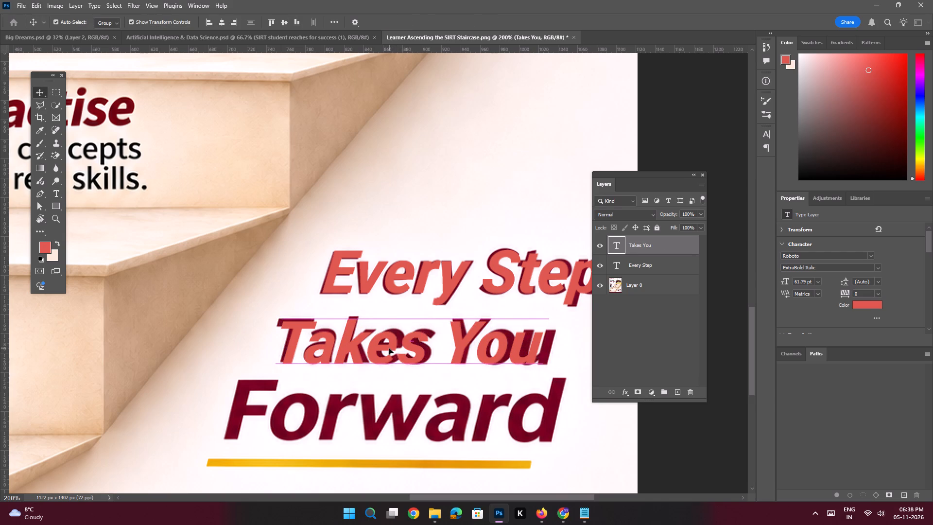
click(447, 337)
shift+click(467, 342)
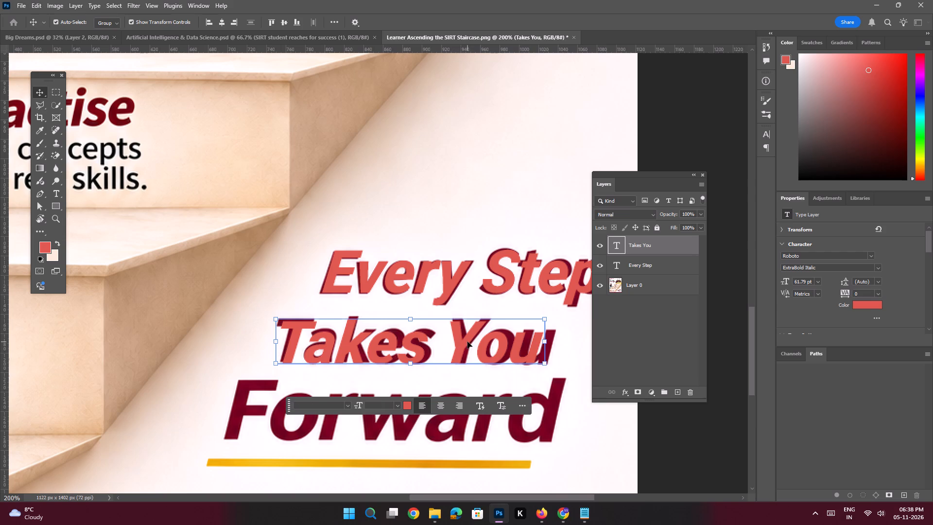
key(space)
key(space)
key(space)
drag(489, 336, 475, 336)
key(ctrl+t)
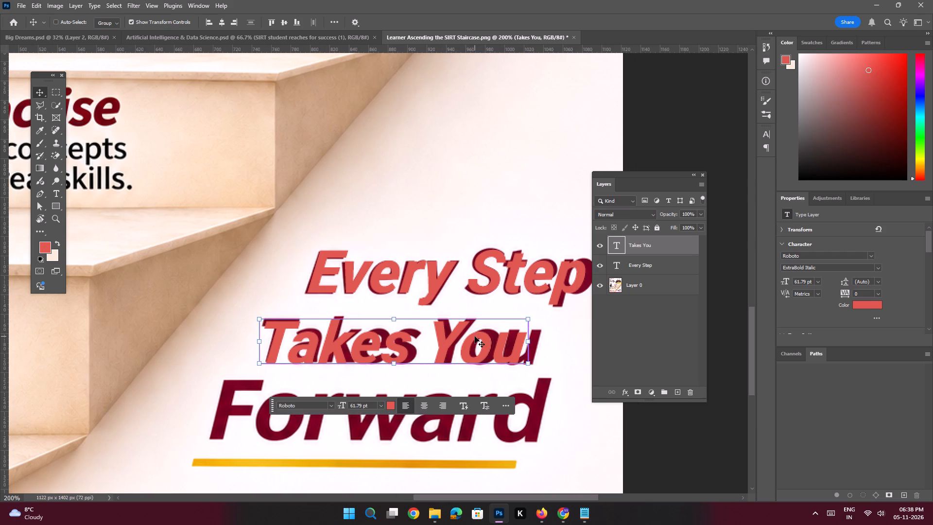
drag(532, 382, 545, 381)
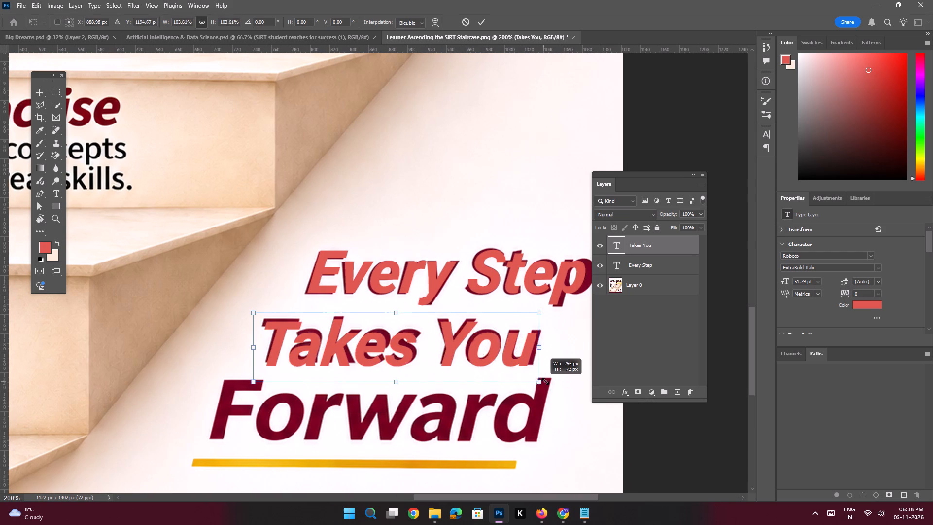
drag(545, 381, 542, 380)
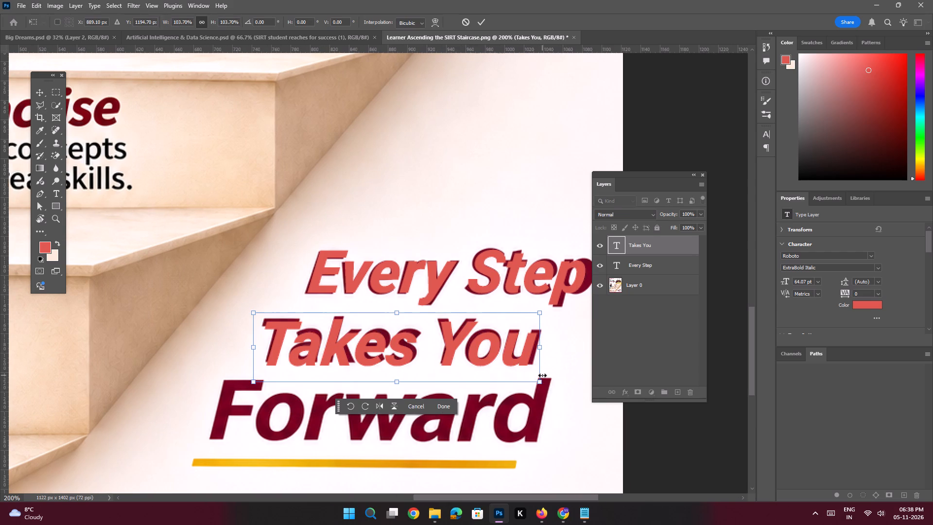
key(Return)
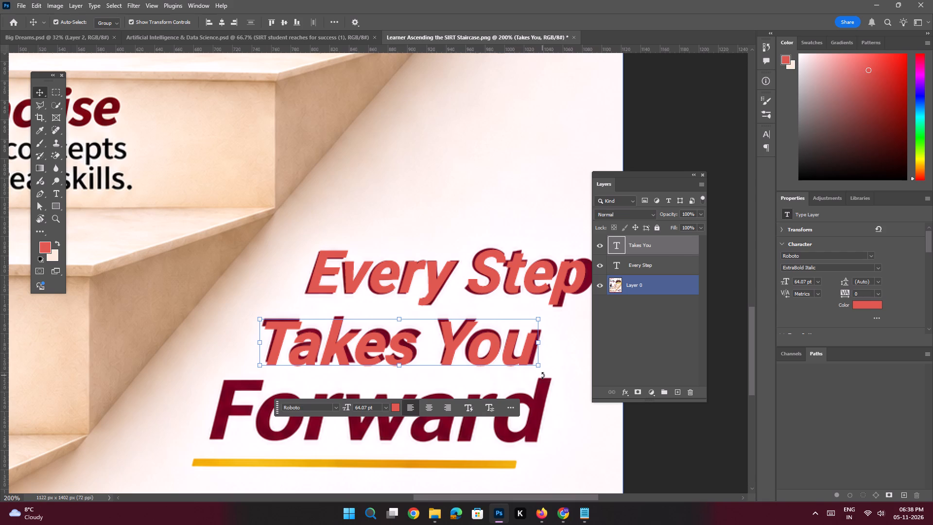
key(Up)
key(Up)
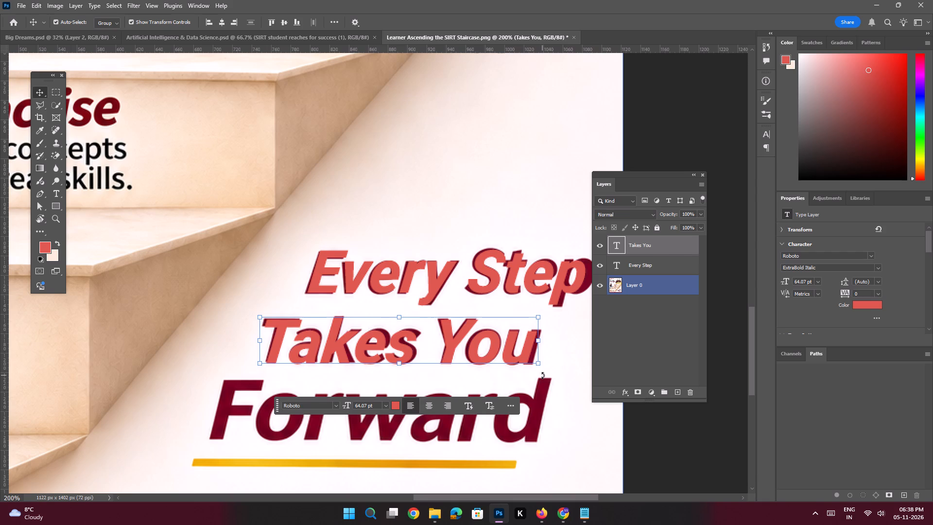
Copy "Forward" from Notepad, duplicate "Takes You" onto the printed "Forward" line and open the duplicate's text for editing.
click(592, 509)
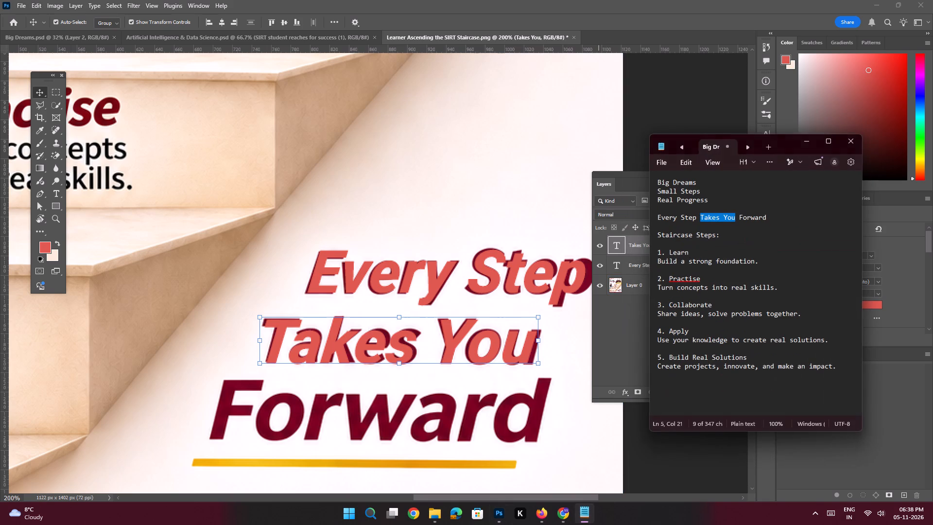
drag(770, 219, 738, 219)
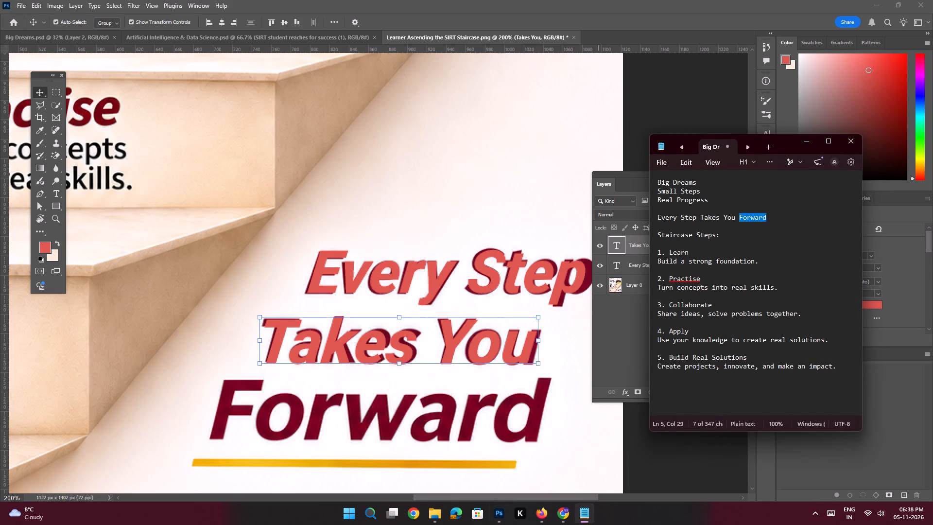
key(ctrl+c)
key(ctrl+c)
click(806, 140)
key(space)
key(space)
key(space)
key(space)
key(space)
key(space)
key(space)
drag(421, 287, 423, 253)
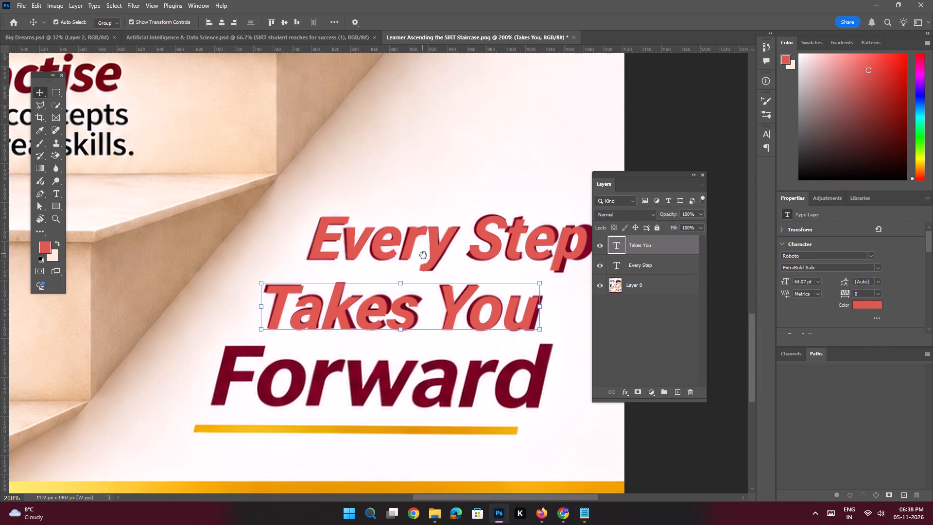
alt+shift+drag(453, 304, 448, 373)
double_click(448, 373)
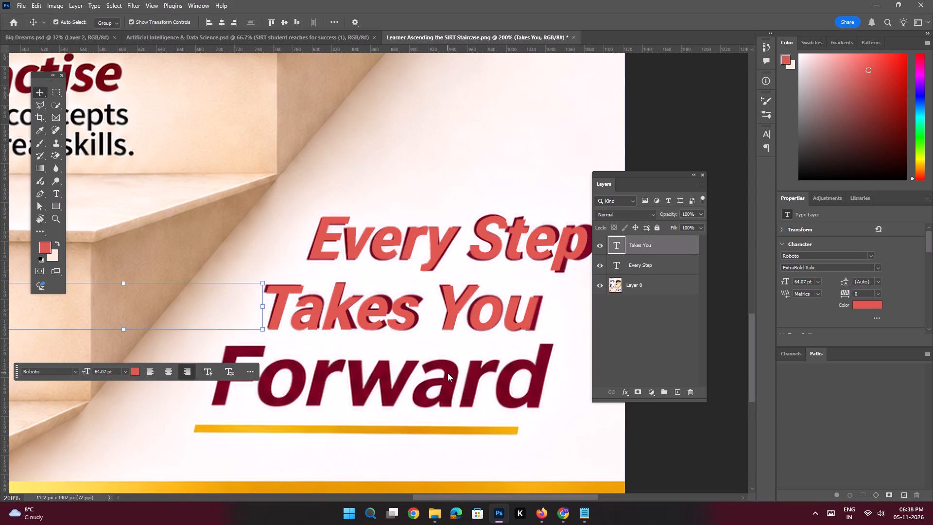
Duplicate "Takes You" onto the printed "Forward" line and replace the duplicate's wording with the copied "Forward".
key(ctrl+z)
alt+shift+drag(400, 310, 402, 374)
alt+shift+drag(403, 311, 403, 341)
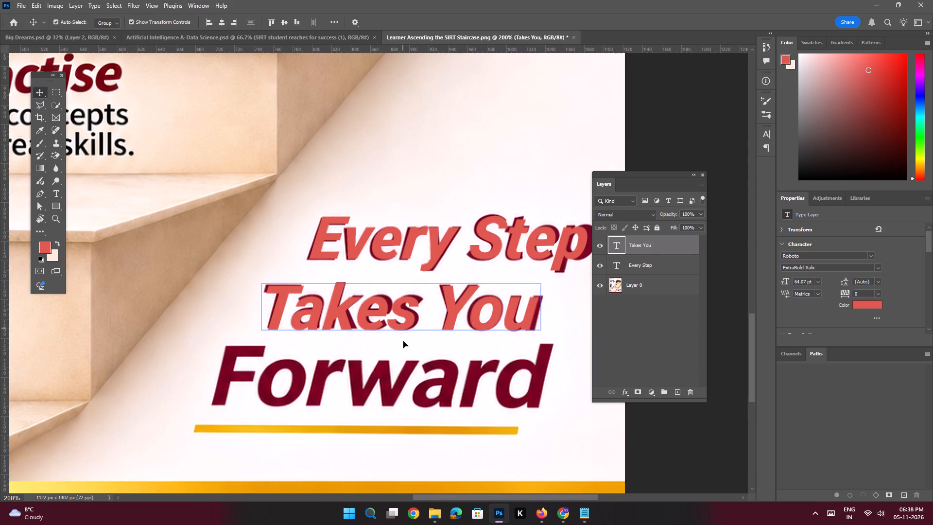
alt+shift+drag(403, 341, 405, 373)
double_click(405, 373)
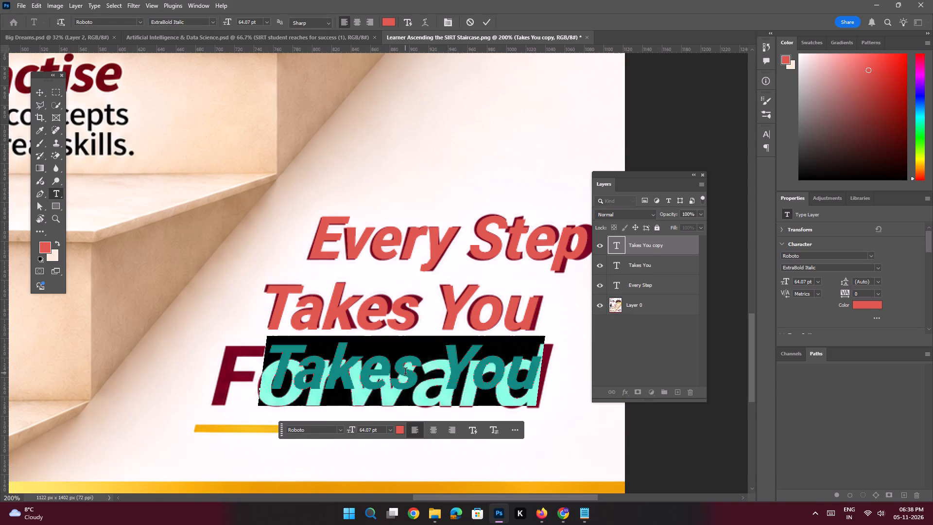
key(ctrl+v)
key(Return)
Align the "Forward" text with the start of its printed line, scale it to 95.31 pt and nudge it onto the printed word.
drag(405, 373, 370, 384)
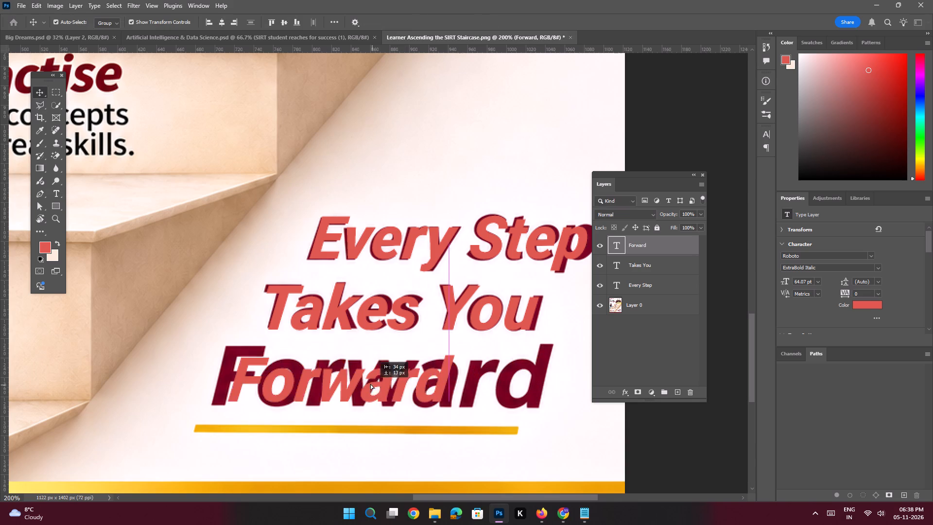
drag(370, 384, 360, 374)
key(ctrl+t)
drag(444, 406, 446, 406)
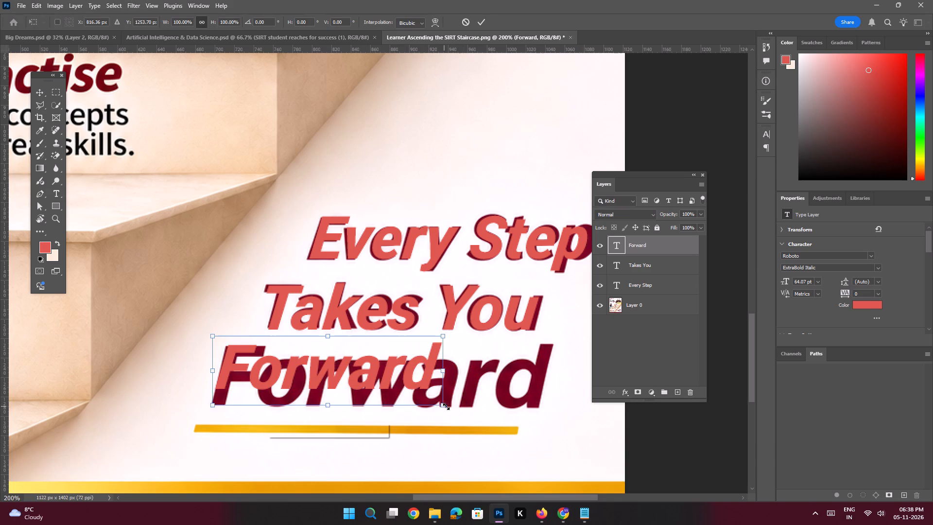
drag(446, 406, 570, 398)
key(Return)
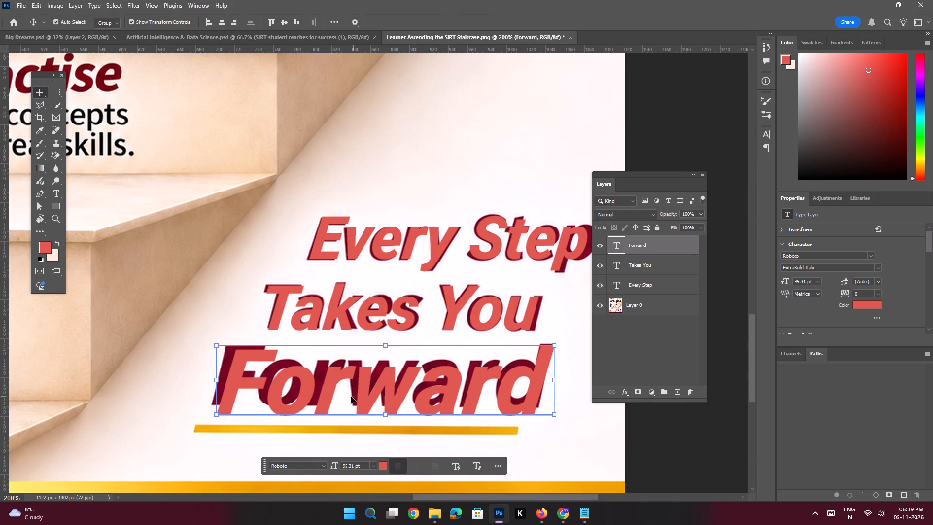
drag(332, 393, 328, 389)
Copy the "Every Step", "Takes You" and "Forward" text layers together into Big Dreams.psd, in the empty area below the stairs.
shift+click(409, 320)
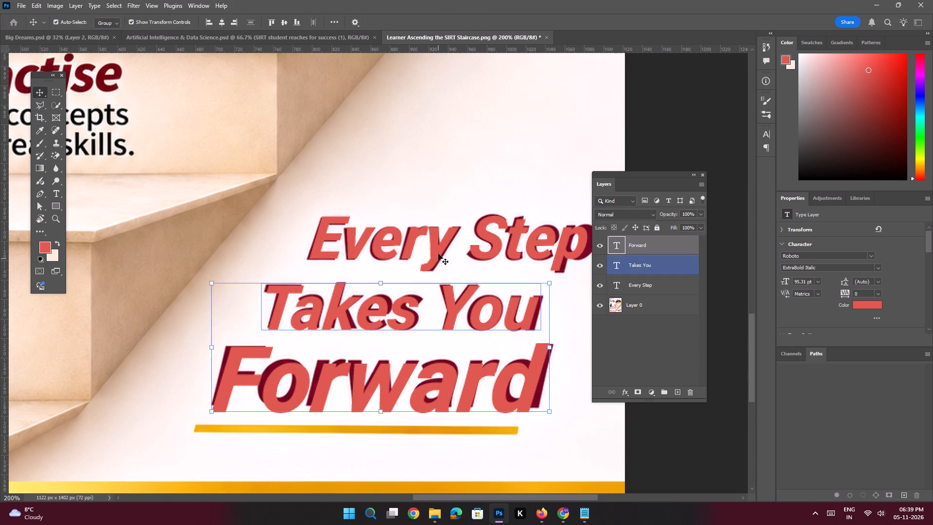
shift+click(436, 249)
drag(658, 244, 277, 35)
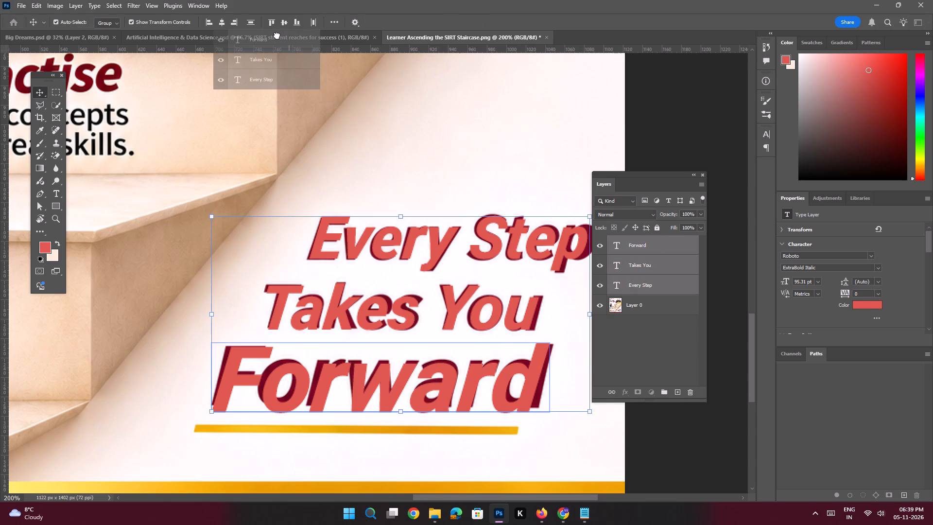
drag(277, 35, 74, 41)
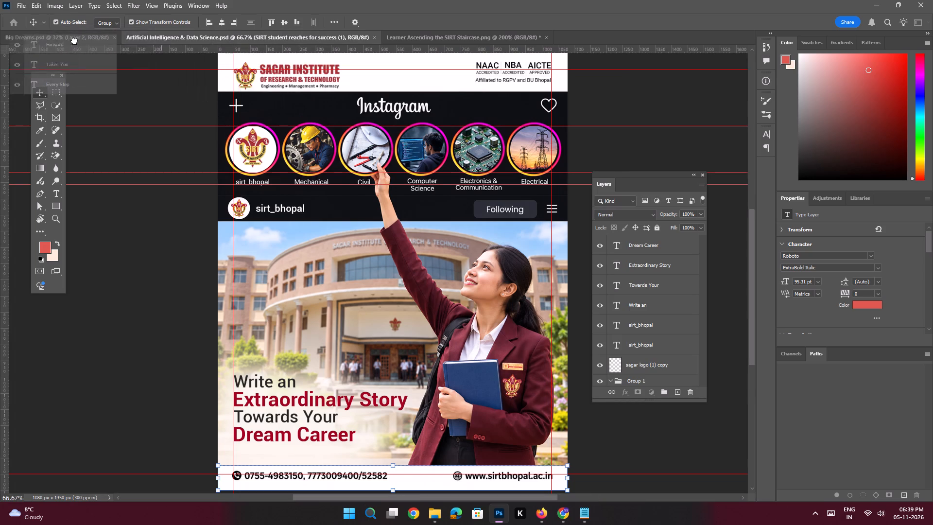
drag(74, 41, 456, 360)
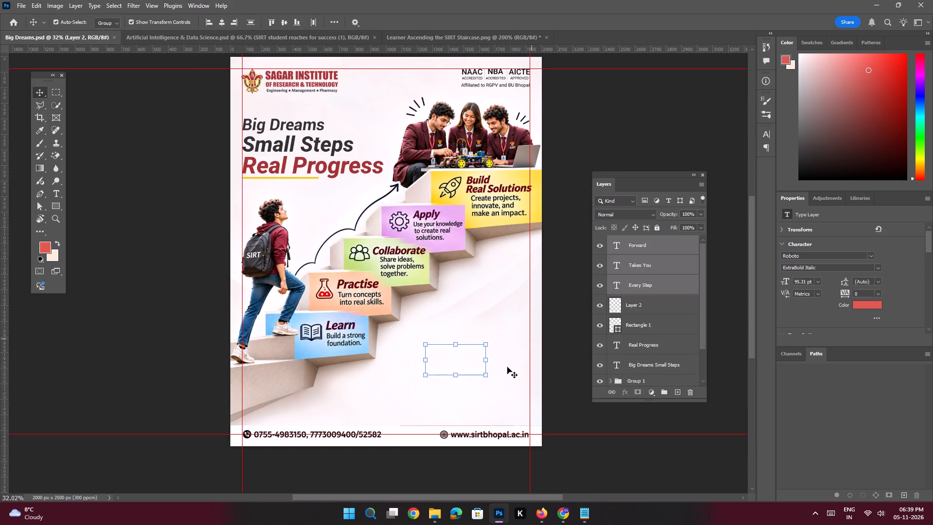
Scale the three-line slogan to 220.80% and shift it slightly towards the poster's right margin guide, above the footer.
alt+drag(487, 375, 509, 397)
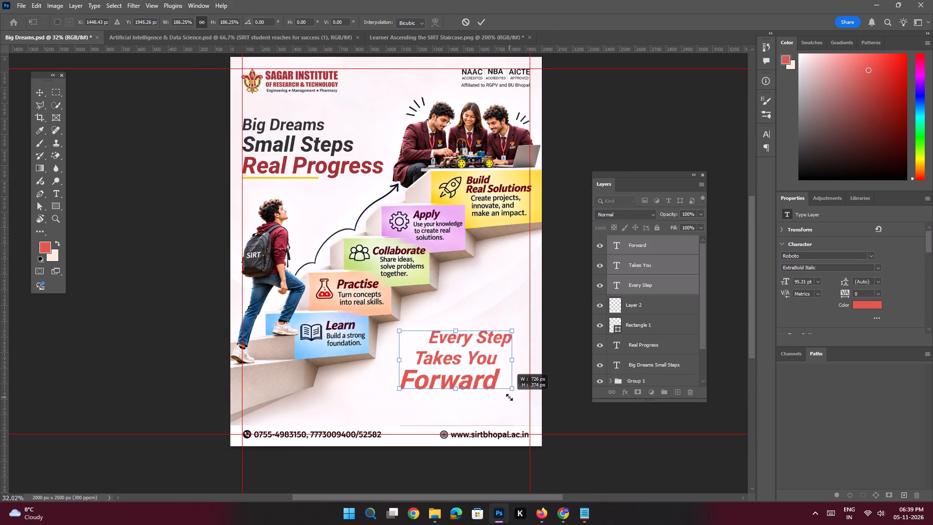
alt+drag(509, 397, 518, 407)
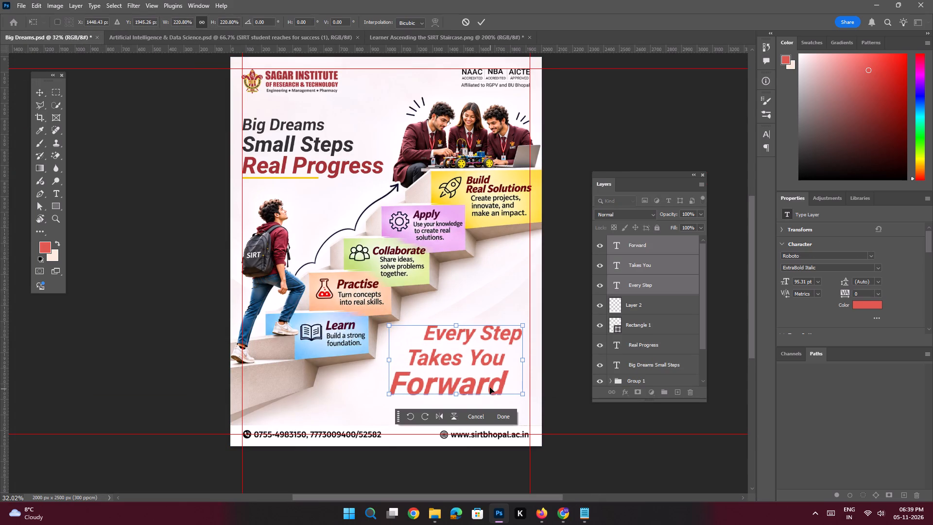
click(490, 387)
key(Return)
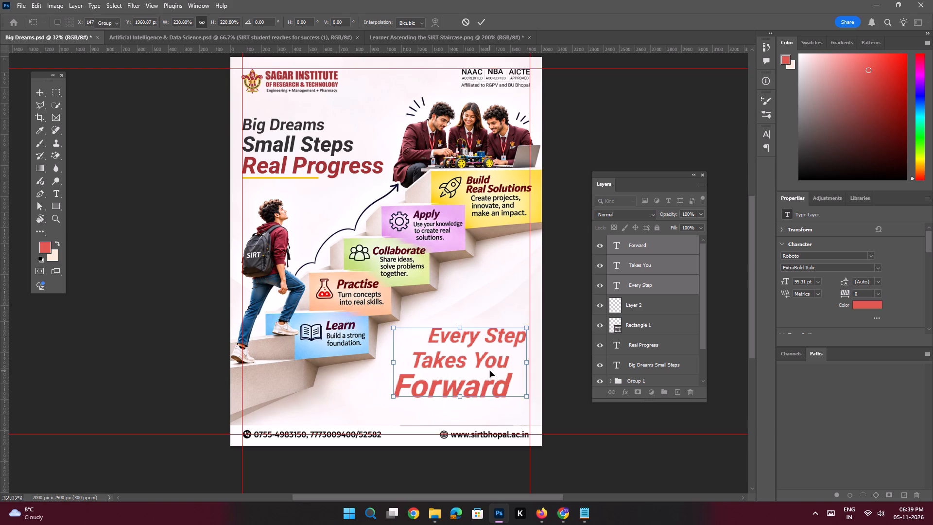
click(181, 319)
Select the slogan's "Every Step" and "Takes You" lines and open their text colour for editing.
click(473, 338)
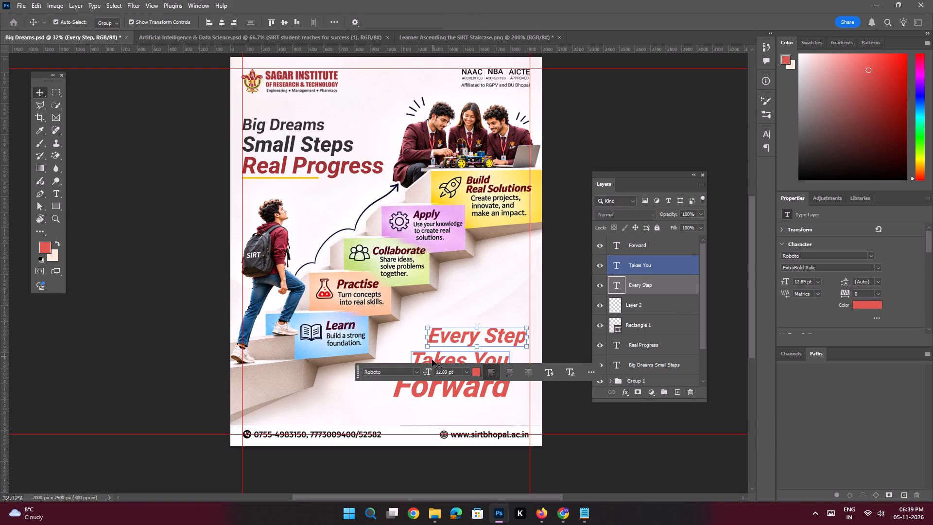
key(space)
ctrl+drag(413, 351, 437, 373)
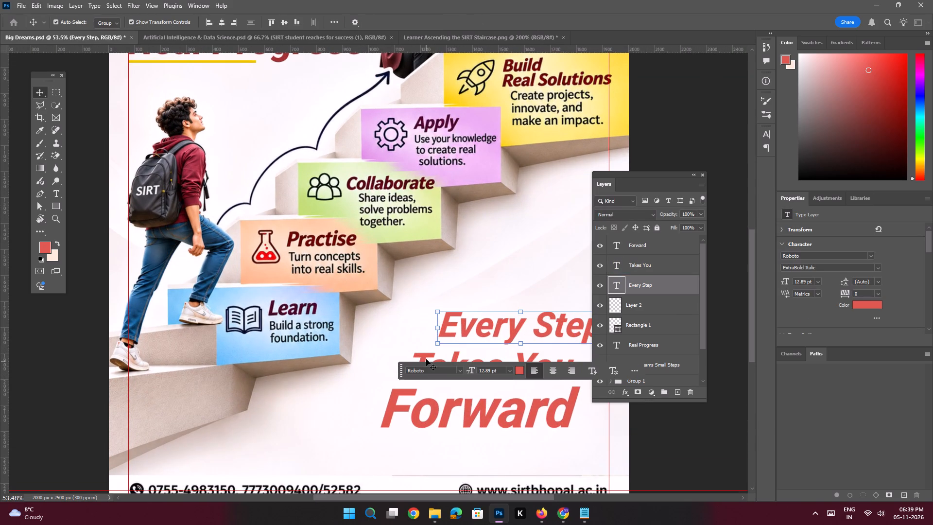
shift+click(426, 358)
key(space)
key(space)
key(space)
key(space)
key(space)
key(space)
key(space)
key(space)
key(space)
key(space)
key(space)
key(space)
drag(295, 211, 337, 361)
ctrl+drag(260, 161, 283, 236)
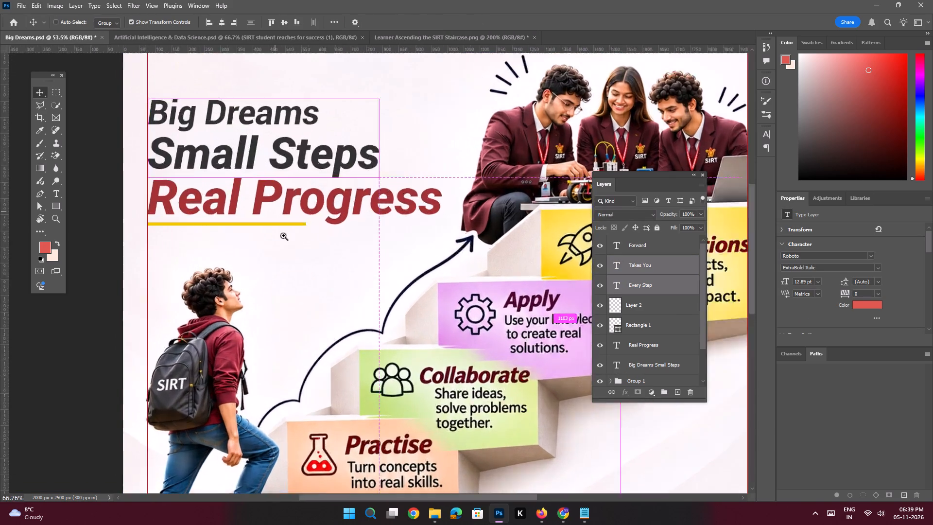
ctrl+drag(283, 236, 308, 291)
click(871, 307)
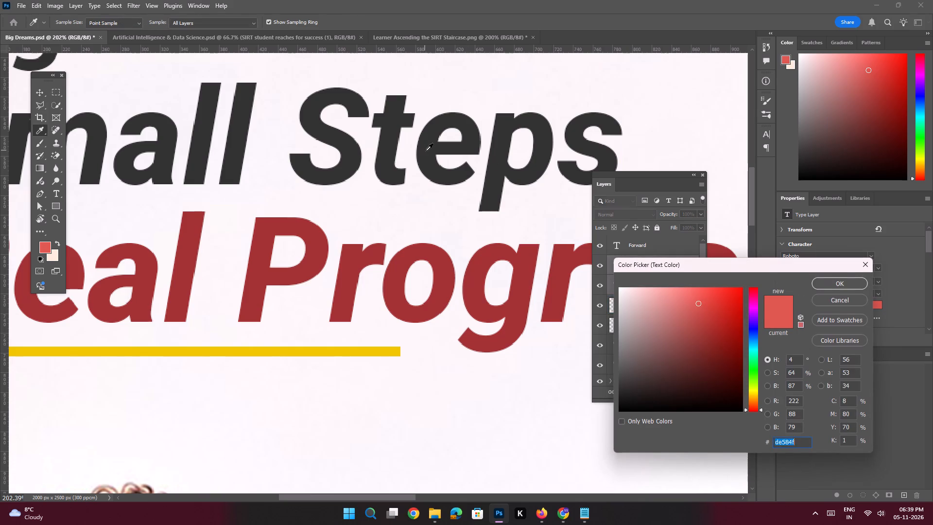
In Big Dreams.psd, recolour "Every Step" and "Takes You" with the dark grey sampled from the "Small Steps" headline, and deselect them.
click(426, 151)
key(Return)
key(Return)
key(ctrl+0)
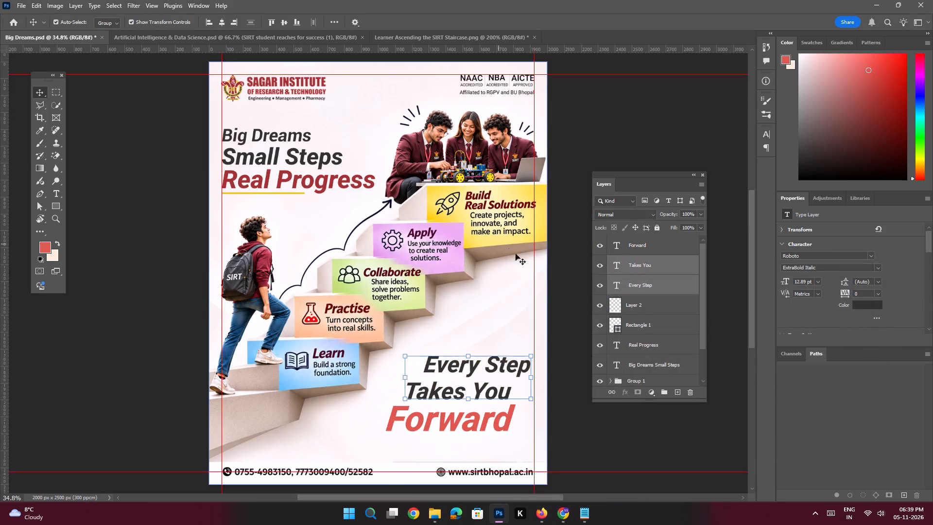
click(558, 351)
Recolour the "Forward" text with the dark red #a33234 sampled from the "Real Progress" headline.
click(491, 423)
key(ctrl+space)
key(ctrl+space)
key(ctrl+space)
key(ctrl+space)
key(ctrl+space)
key(ctrl+space)
key(ctrl+space)
key(ctrl+space)
key(ctrl+space)
key(ctrl+space)
key(ctrl+space)
key(ctrl+space)
ctrl+drag(299, 145, 353, 249)
click(619, 480)
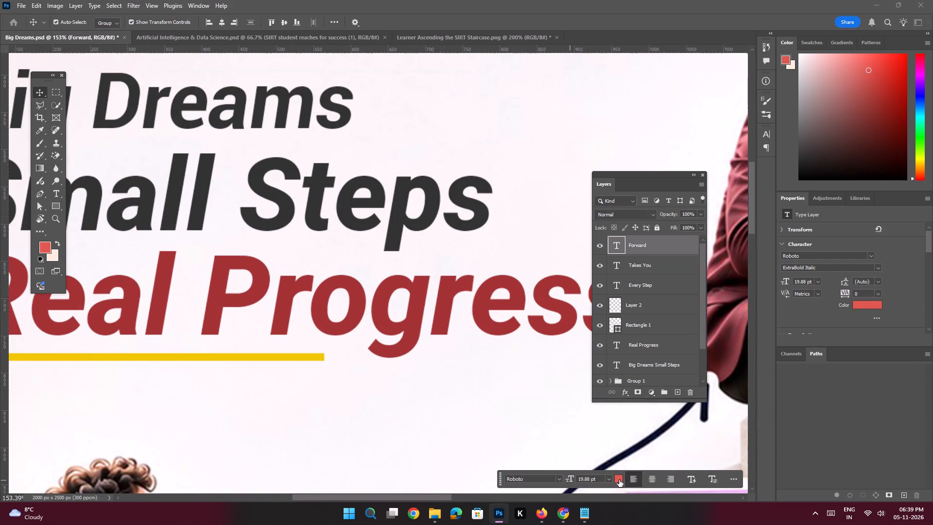
click(420, 289)
key(Return)
key(Return)
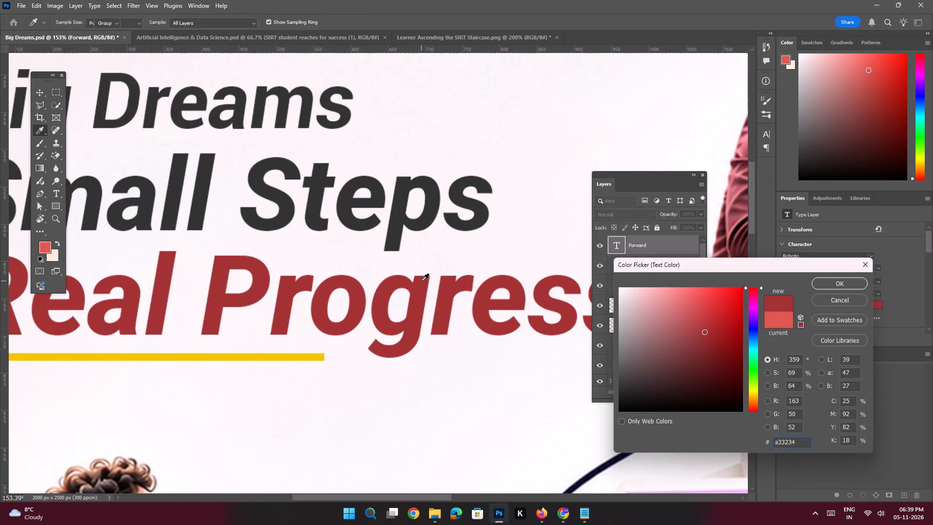
key(ctrl+0)
click(178, 241)
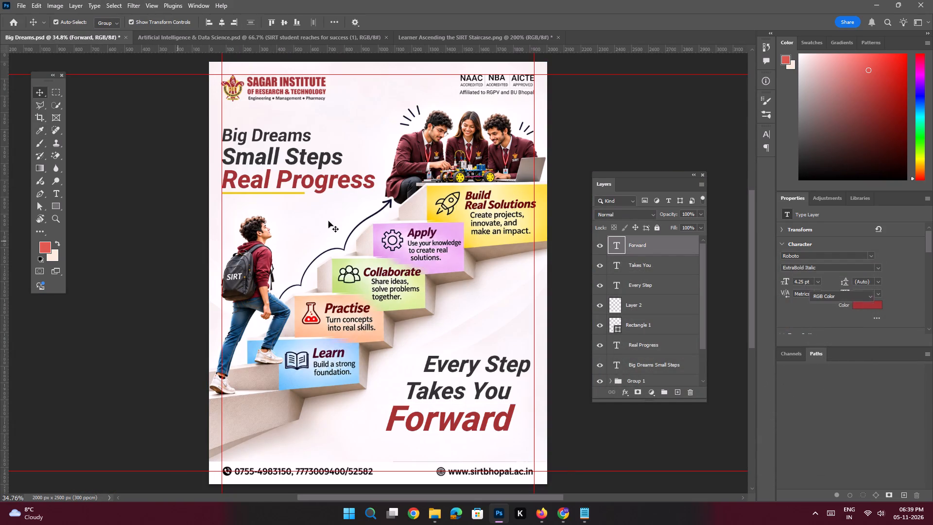
Duplicate the yellow underline below "Real Progress" and place the copy beneath "Forward".
click(300, 194)
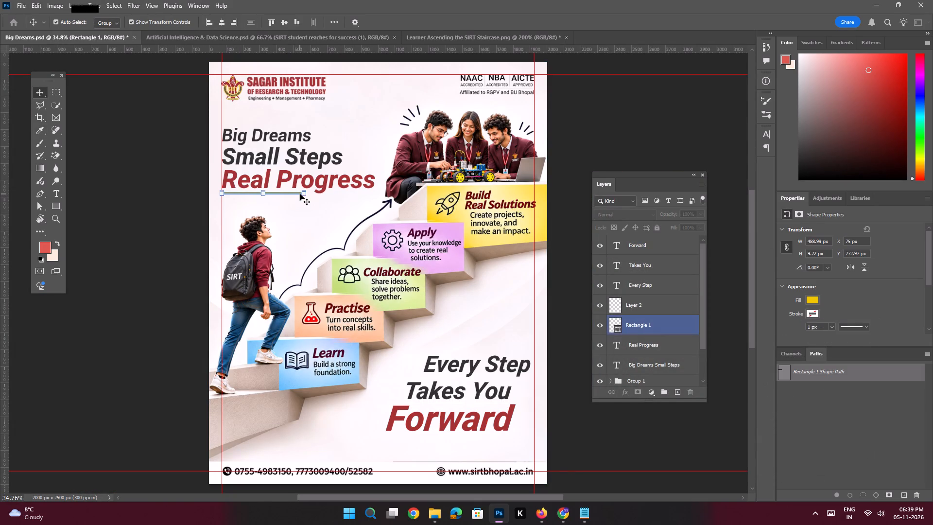
key(ctrl+j)
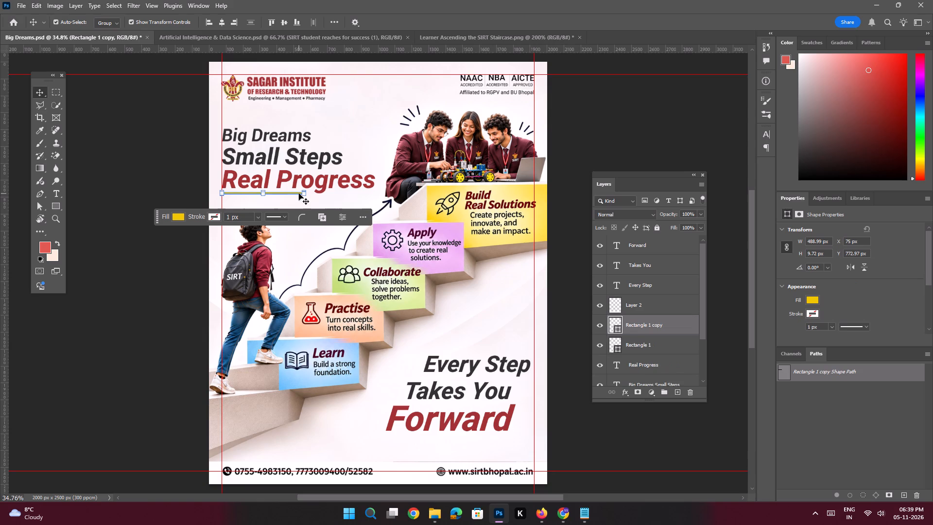
drag(299, 193, 448, 439)
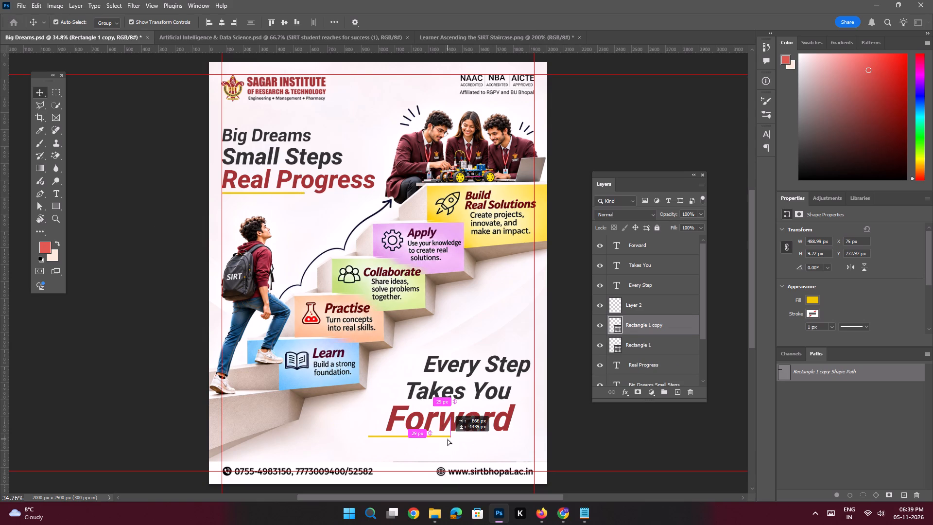
drag(448, 439, 460, 440)
Scale the underline beneath "Forward" proportionally to about 152.3%, extending it towards the end of the word, and deselect it.
key(space)
ctrl+drag(484, 434, 527, 451)
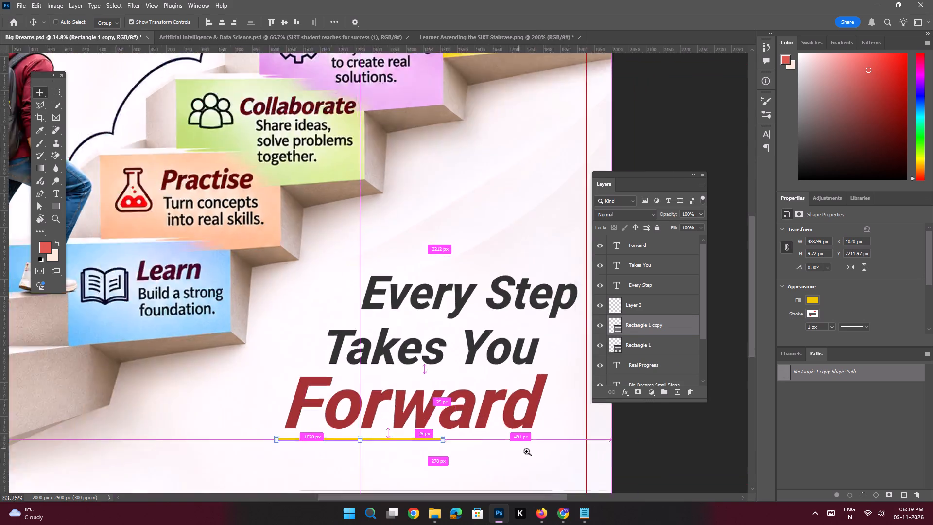
ctrl+drag(527, 451, 528, 452)
drag(453, 406, 382, 358)
key(ctrl+t)
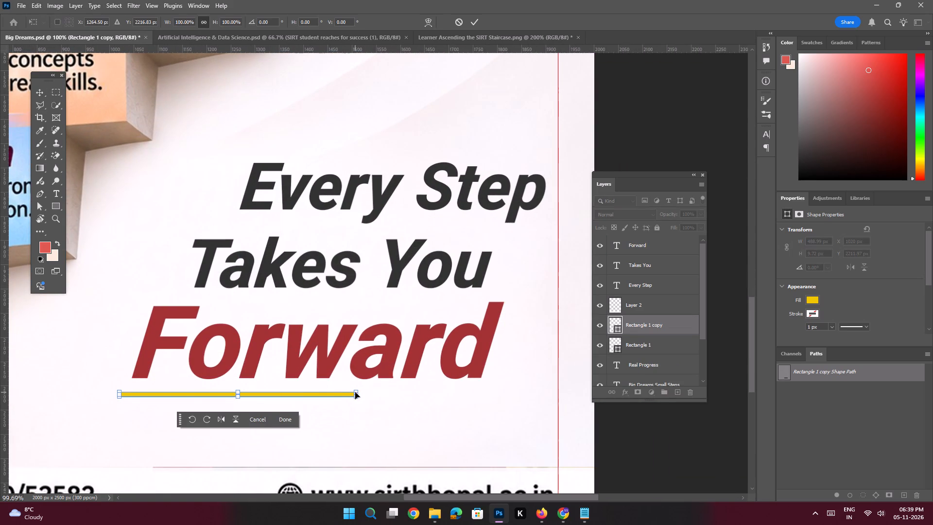
drag(357, 394, 476, 392)
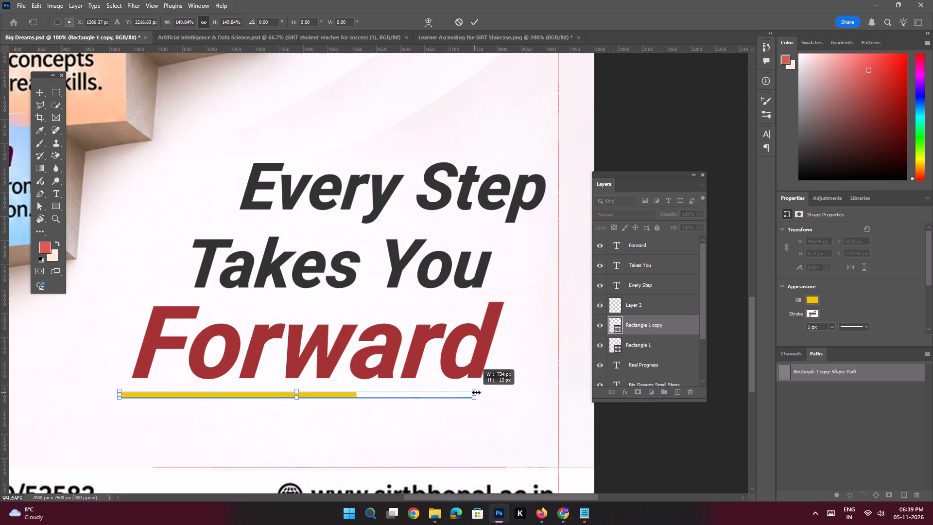
drag(476, 392, 481, 393)
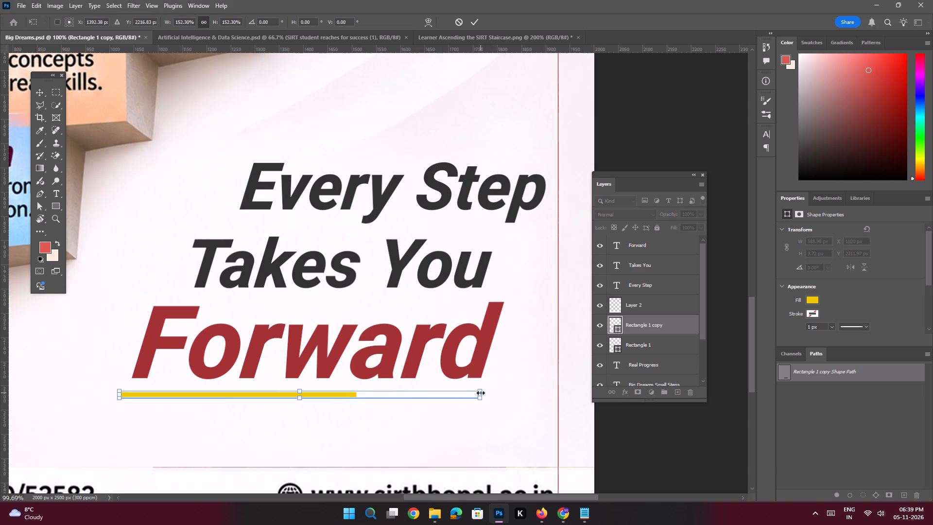
key(Return)
key(space)
ctrl+drag(434, 305, 361, 285)
drag(417, 271, 418, 276)
click(547, 286)
Shift "Takes You" horizontally to the right so it ends closer to the end of "Every Step", and deselect it.
key(ctrl+space)
key(ctrl+space)
key(ctrl+space)
key(ctrl+space)
key(ctrl+space)
key(ctrl+space)
key(ctrl+space)
key(ctrl+space)
key(ctrl+space)
key(ctrl+space)
key(ctrl+space)
key(ctrl+space)
key(ctrl+space)
key(ctrl+space)
key(ctrl+space)
key(ctrl+space)
key(ctrl+space)
key(ctrl+space)
key(ctrl+space)
key(ctrl+space)
ctrl+drag(460, 287, 499, 356)
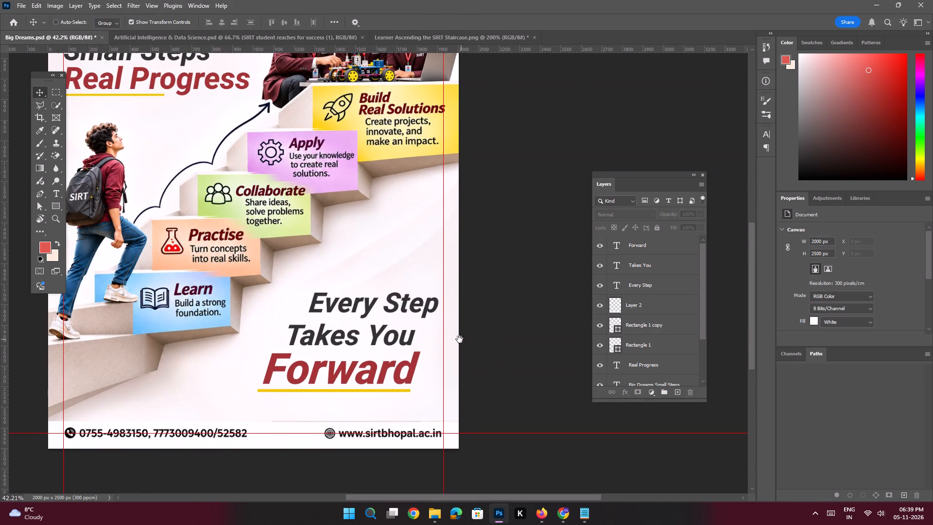
drag(445, 337, 455, 323)
click(402, 323)
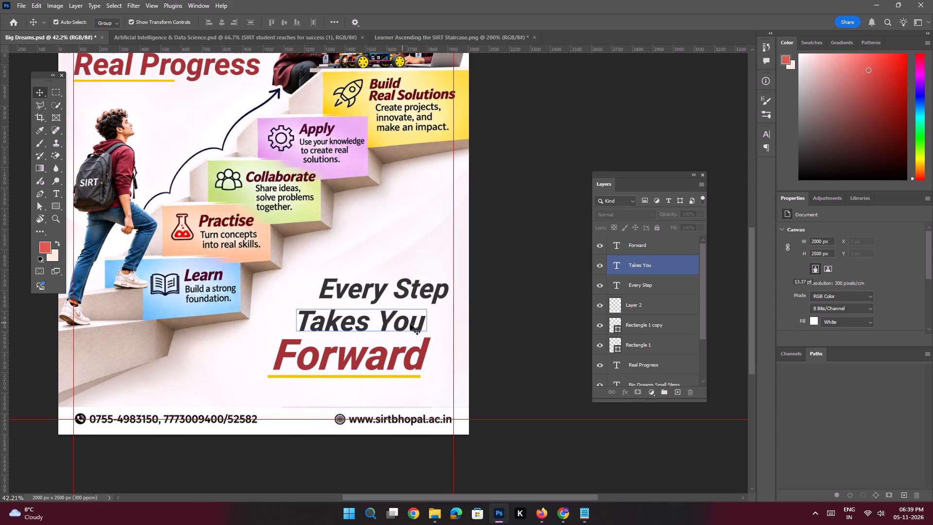
shift+drag(408, 323, 422, 323)
click(507, 260)
Move "Forward" slightly down and right, fine-tuning its gap between "Takes You" and the yellow underline, and deselect it.
click(405, 351)
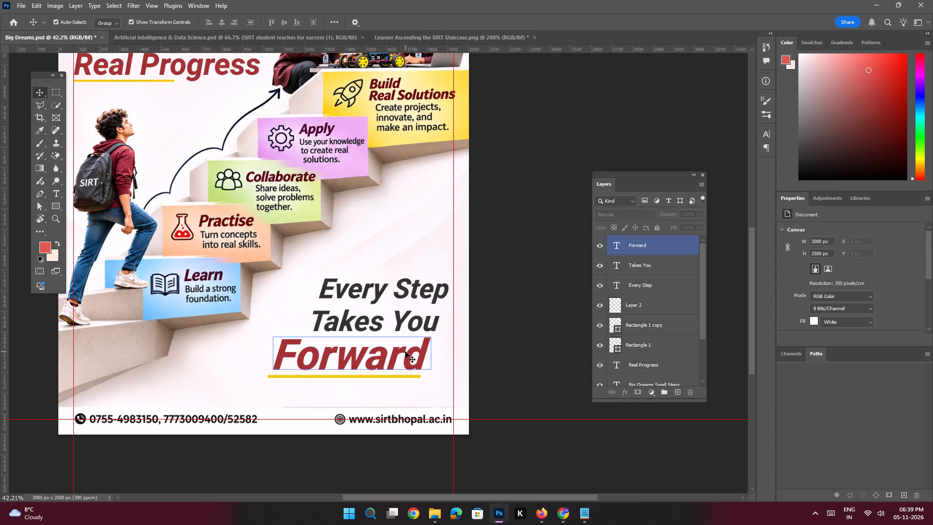
key(space)
ctrl+drag(417, 347, 433, 371)
shift+drag(426, 359, 426, 364)
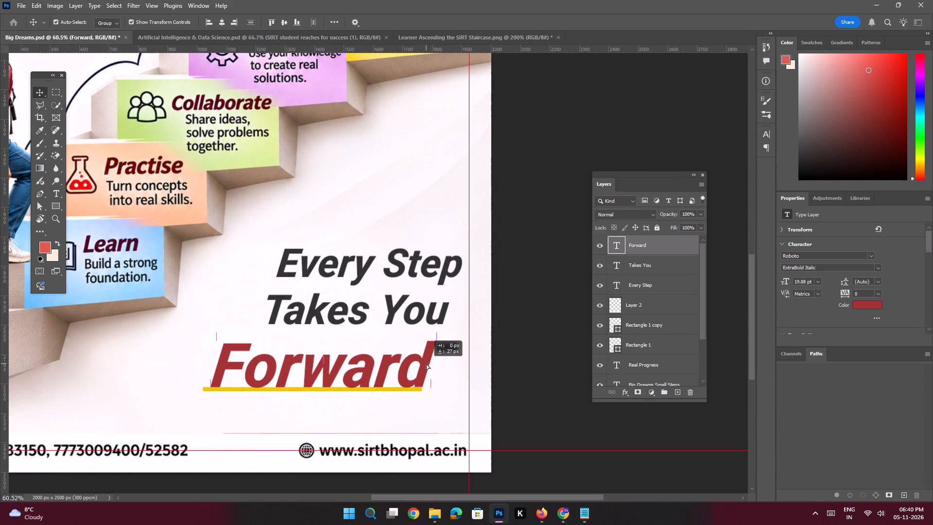
shift+drag(426, 364, 426, 365)
shift+click(427, 362)
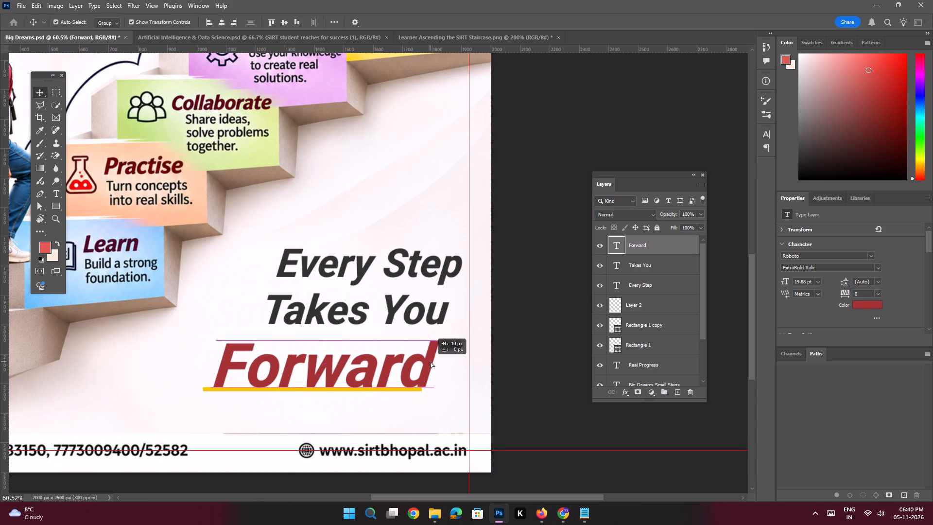
key(Up)
key(Up)
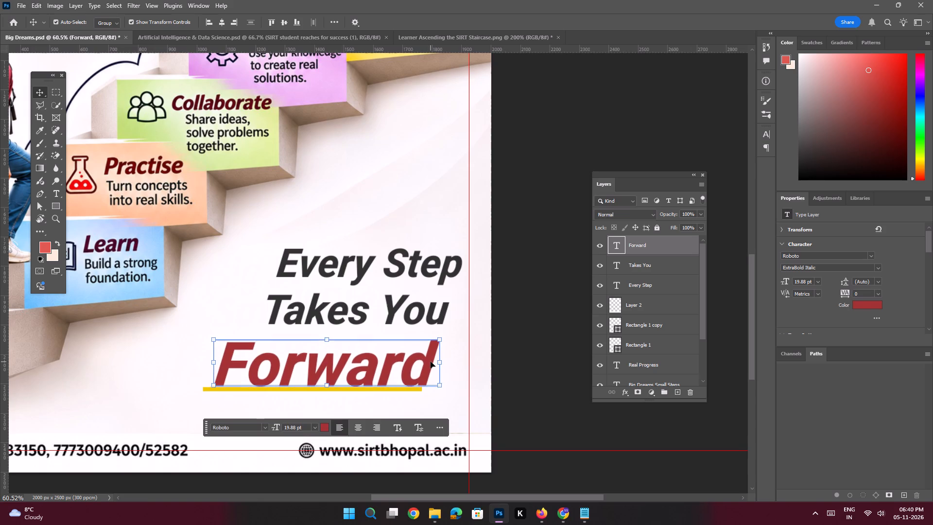
key(Up)
key(Up)
key(Up)
key(Up)
key(Up)
key(Up)
key(Up)
key(Right)
key(Right)
key(Right)
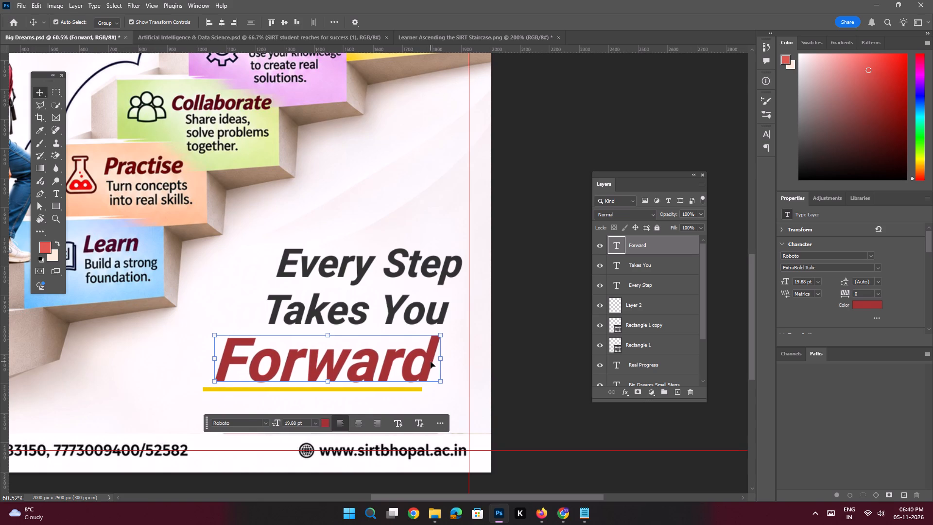
key(Right)
key(Up)
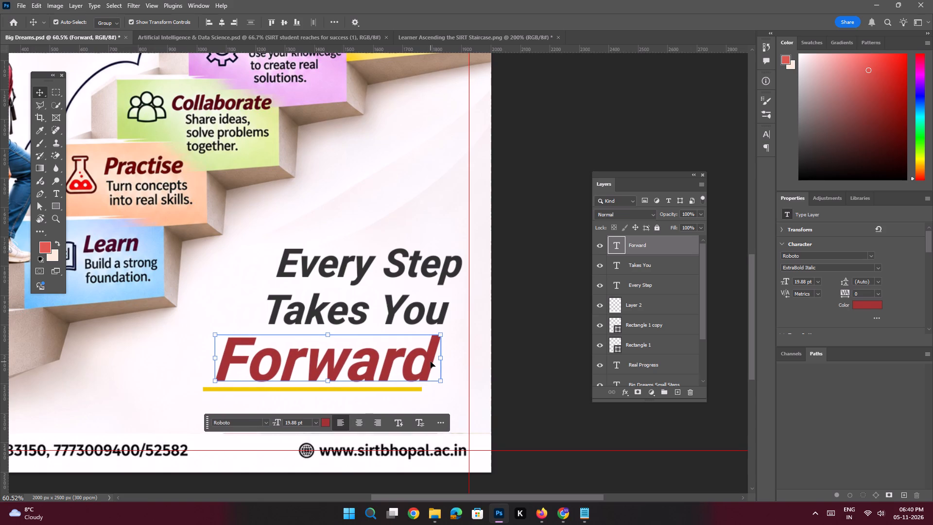
click(524, 306)
Move the yellow underline beneath "Forward" slightly right and down to about X 1046 px, Y 2217 px.
key(ctrl+space)
key(ctrl+space)
key(ctrl+space)
key(ctrl+space)
key(ctrl+space)
key(ctrl+space)
key(ctrl+space)
ctrl+drag(361, 369, 372, 383)
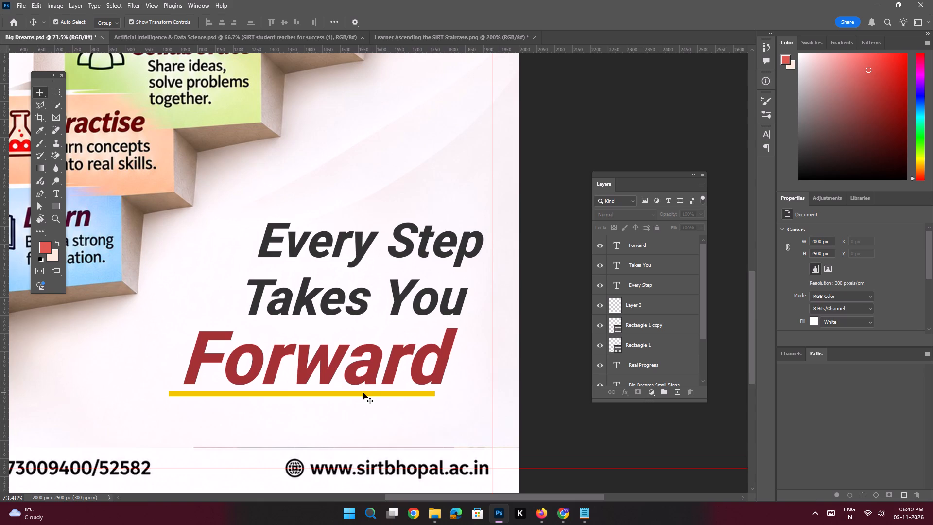
click(363, 393)
shift+drag(375, 394, 387, 394)
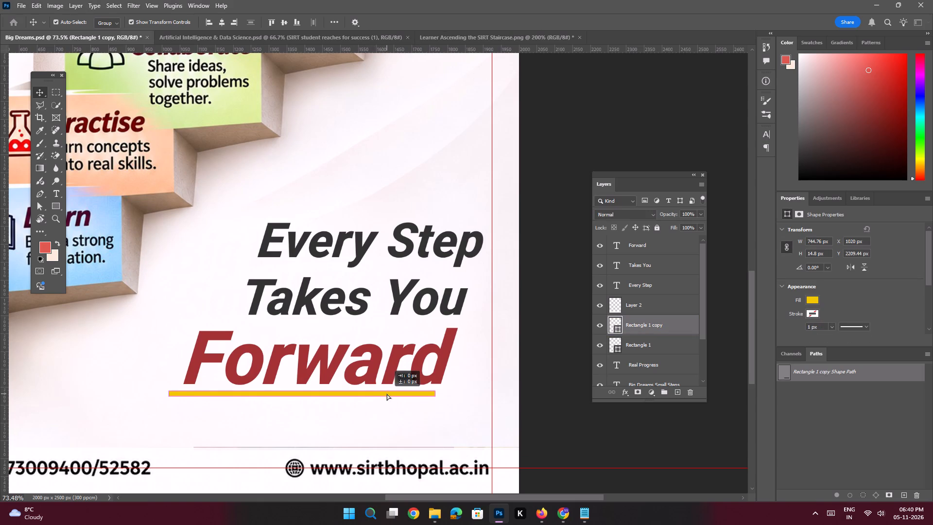
shift+drag(387, 394, 384, 395)
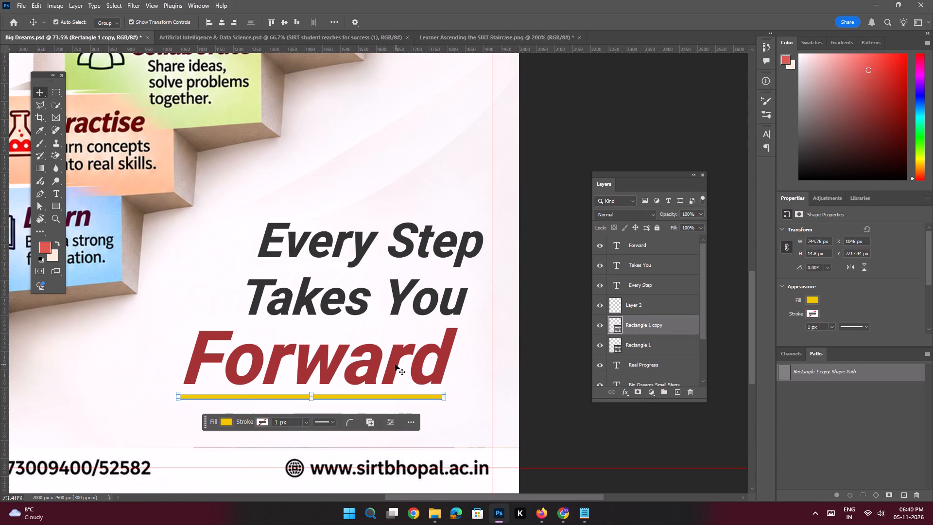
Group the three slogan lines with their underline and move the group up, against the poster's right margin guide.
shift+click(395, 364)
shift+click(403, 303)
shift+click(417, 245)
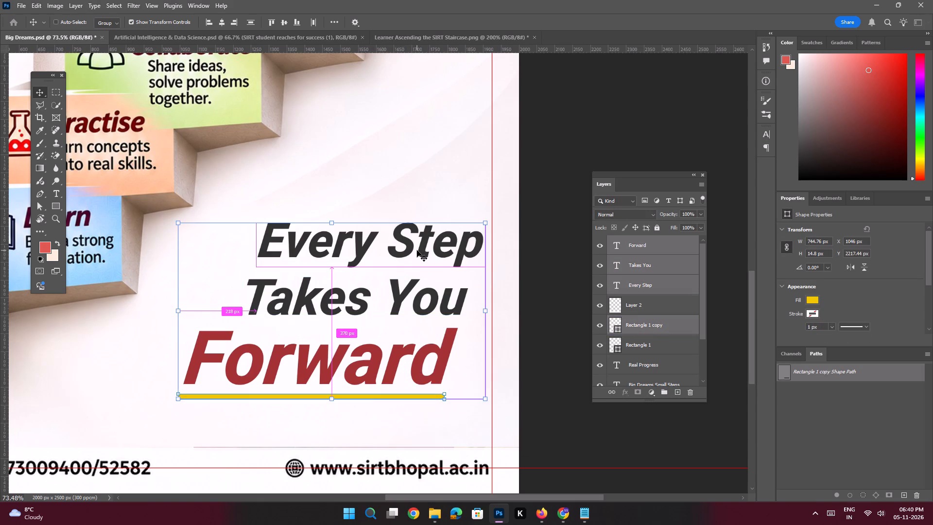
key(ctrl+g)
key(space)
ctrl+drag(363, 326, 335, 313)
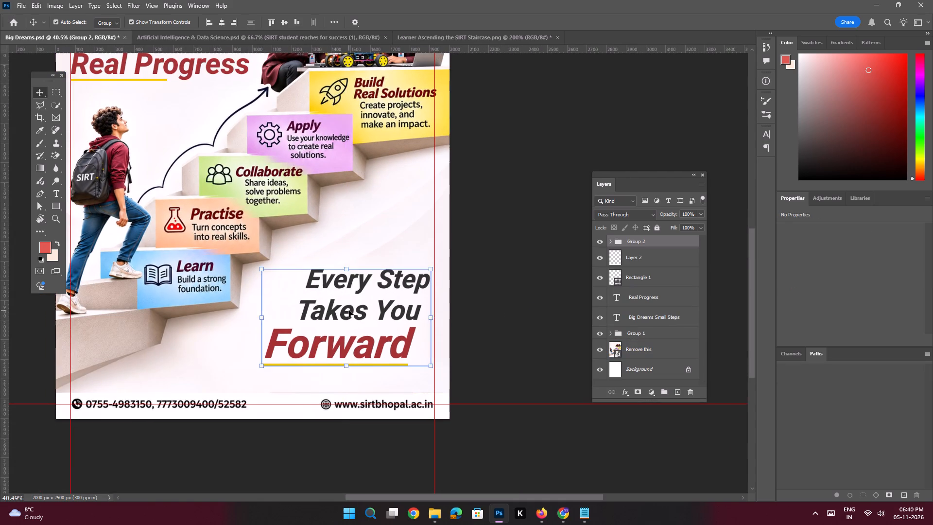
drag(349, 310, 352, 291)
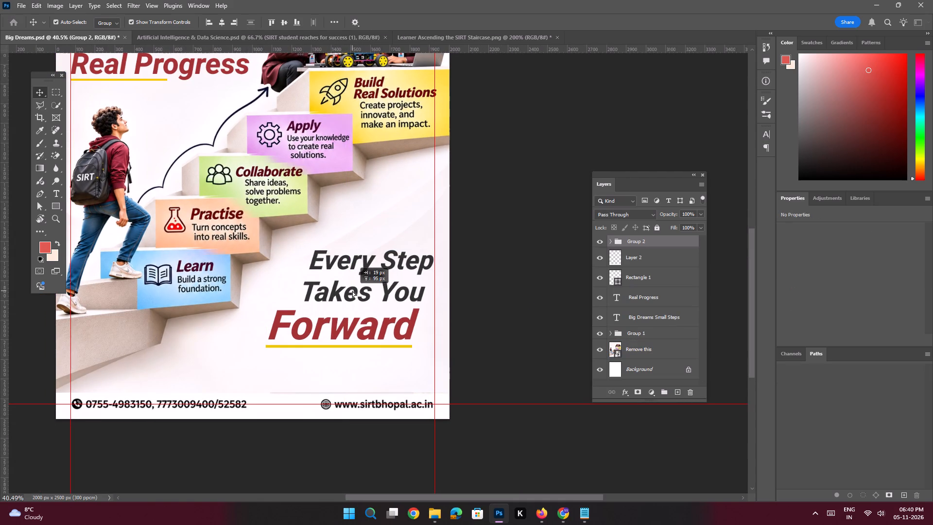
drag(352, 291, 352, 296)
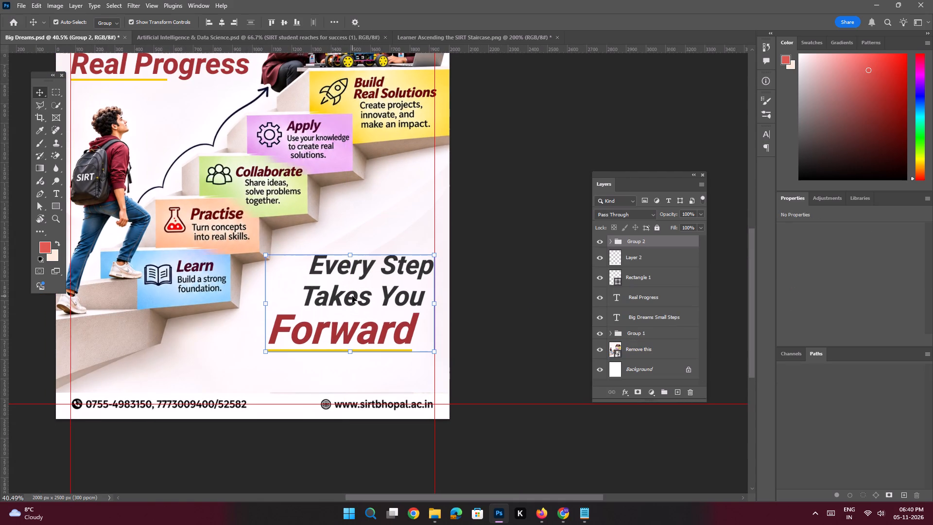
key(ctrl+0)
key(ctrl+0)
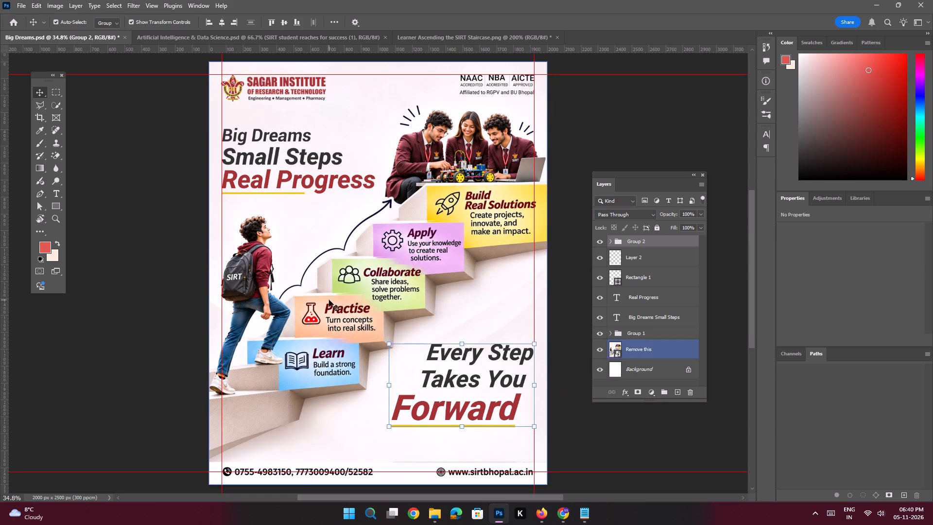
Scale the slogan group to about 86%, position it just inside the right margin guide and deselect it.
alt+drag(536, 429, 534, 425)
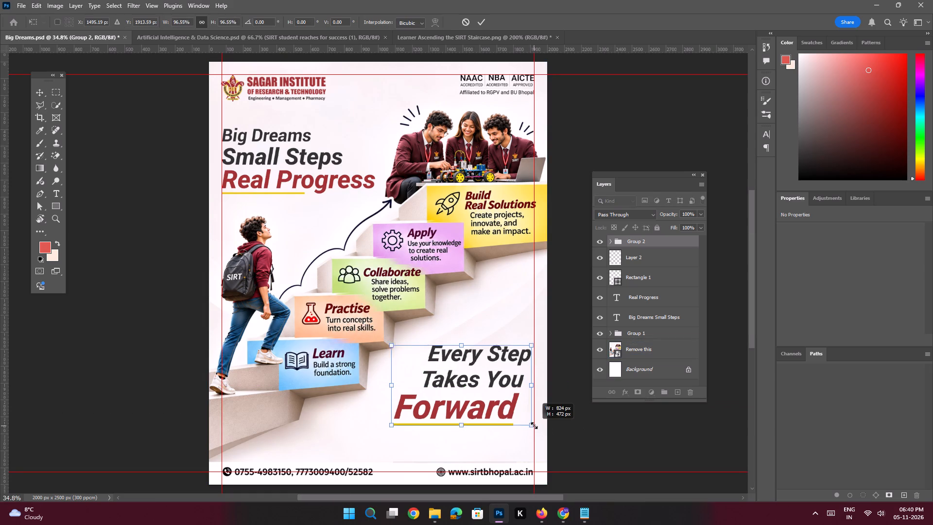
alt+drag(534, 425, 528, 420)
drag(493, 400, 500, 400)
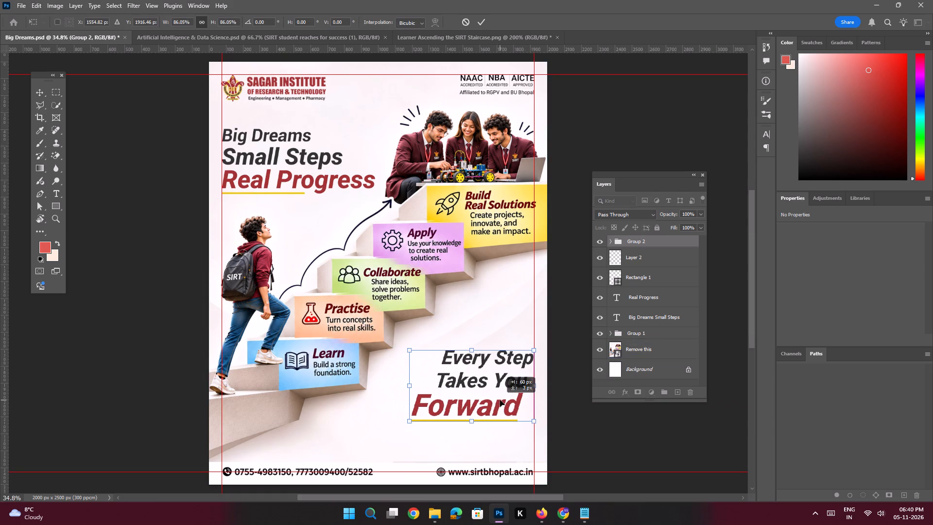
drag(500, 400, 497, 400)
key(Return)
key(space)
ctrl+drag(486, 357, 482, 354)
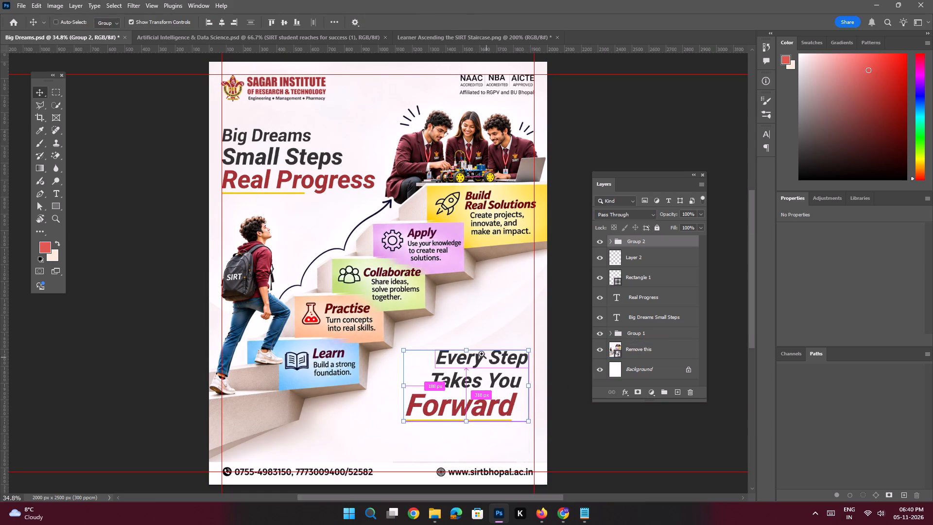
ctrl+drag(482, 354, 470, 350)
click(206, 266)
Save Big Dreams.psd.
key(space)
key(space)
key(space)
key(space)
key(space)
key(space)
click(509, 282)
key(ctrl+s)
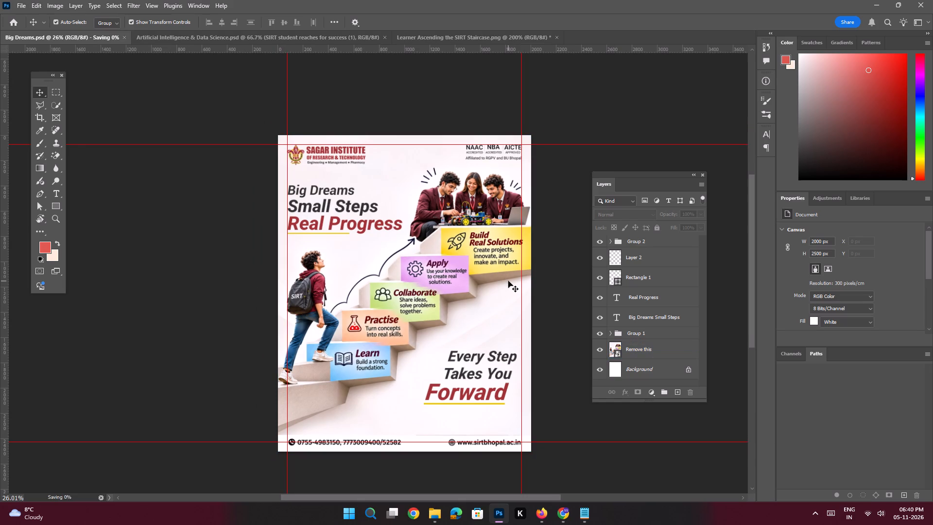
Move the "Remove this" staircase artwork down to about X 2 px, Y 75 px, beneath the text.
click(479, 275)
drag(476, 288, 481, 298)
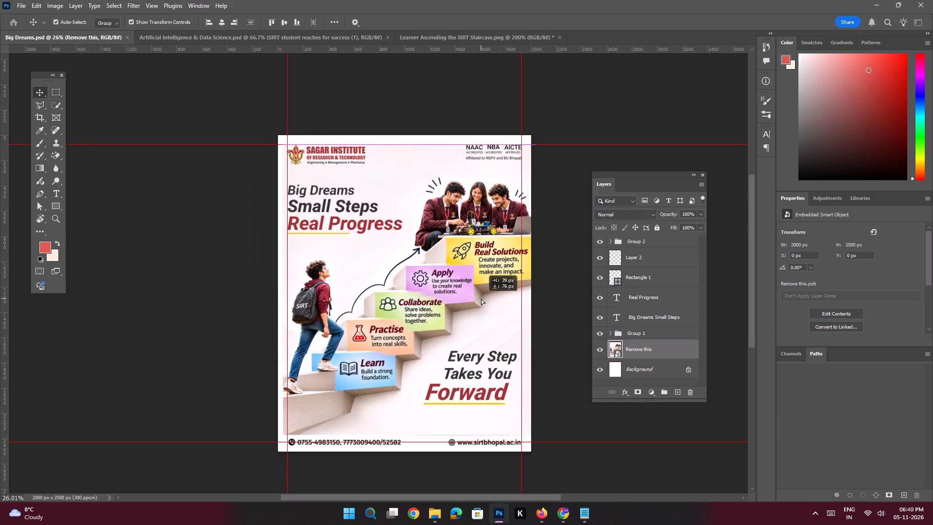
drag(481, 298, 481, 295)
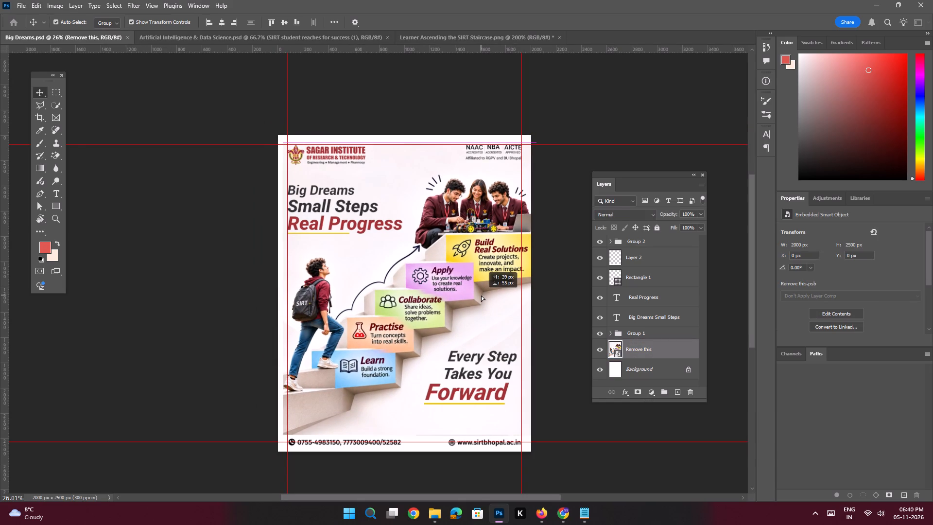
drag(481, 295, 480, 295)
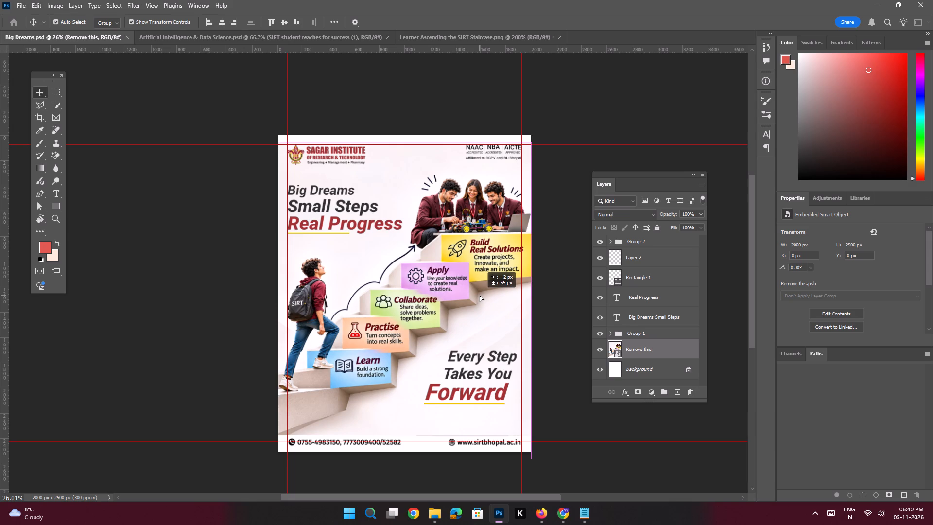
drag(480, 295, 480, 297)
key(space)
key(space)
key(space)
key(space)
key(space)
drag(462, 222, 456, 247)
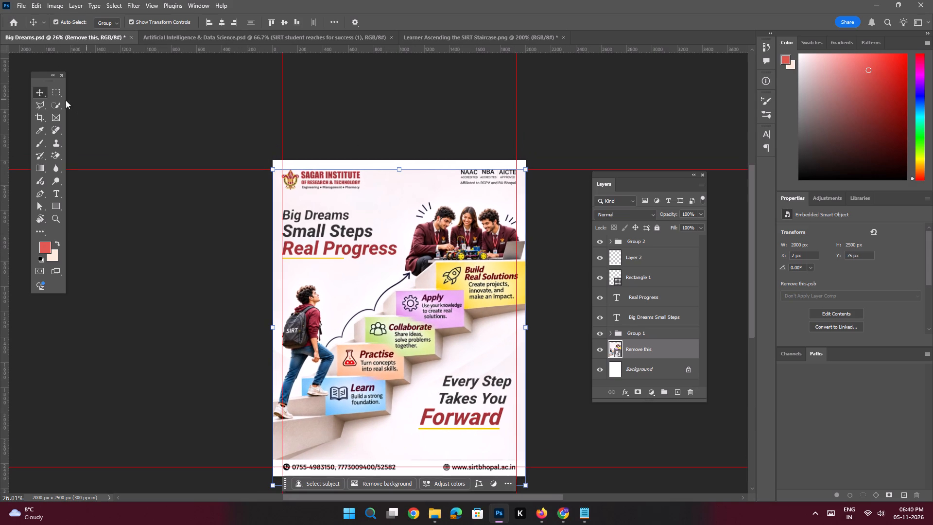
Rasterize the "Remove this" artwork layer and fill the blank strip, about 2000 × 75 px, along the poster's top edge, leaving nothing selected.
click(57, 96)
drag(217, 137, 539, 180)
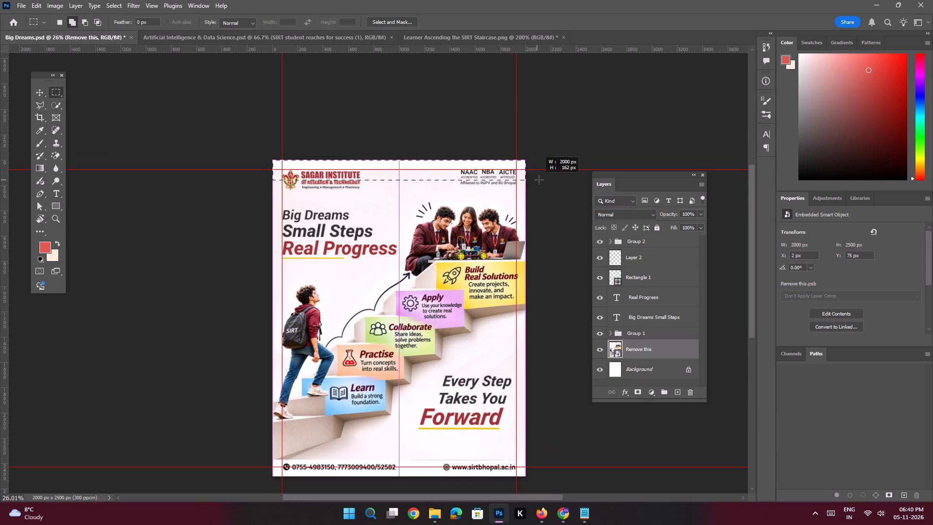
drag(539, 180, 558, 172)
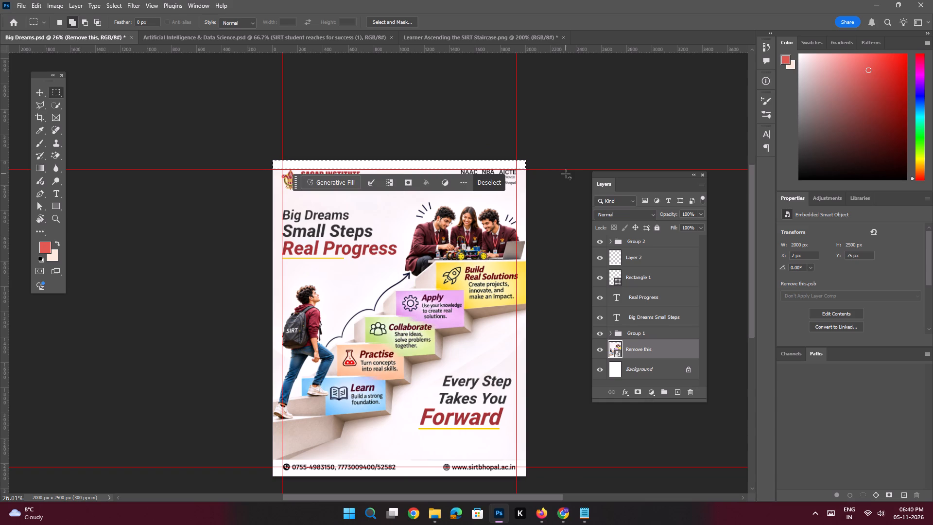
key(shift+BackSpace)
click(449, 188)
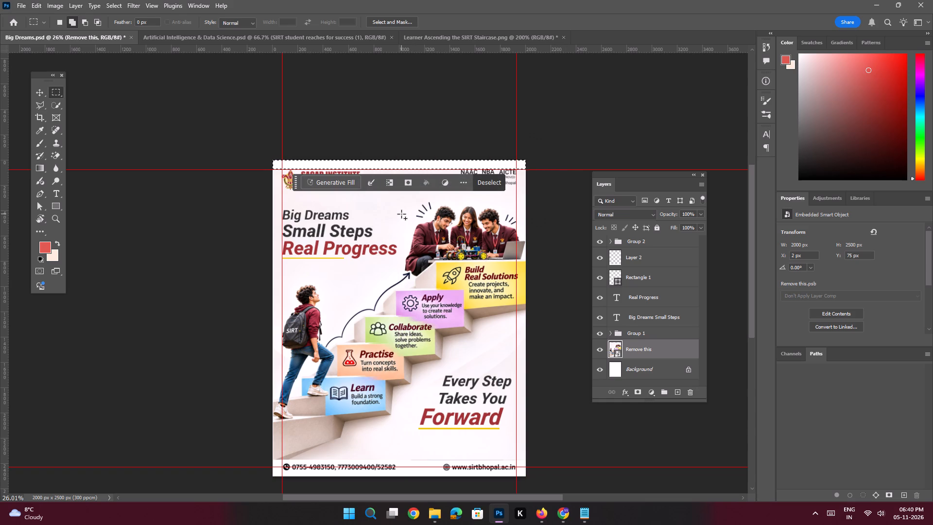
key(e)
click(398, 213)
click(433, 193)
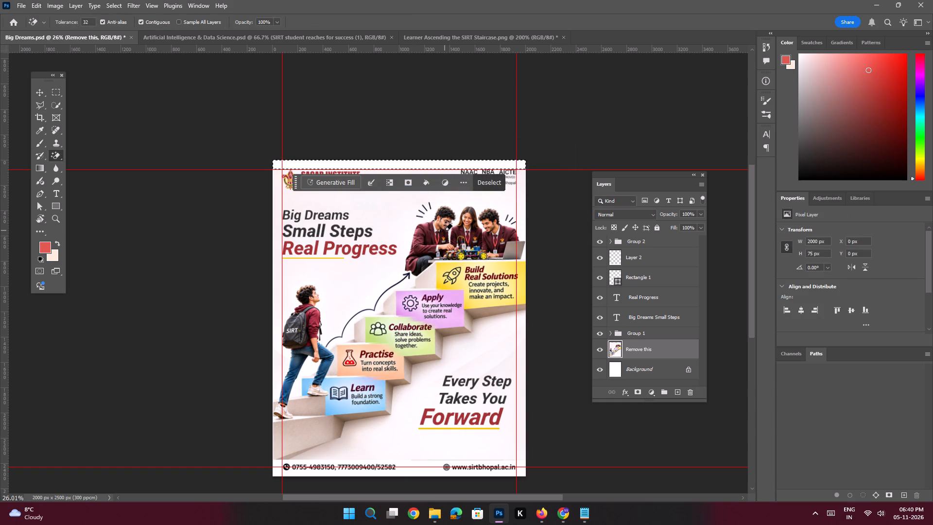
key(shift+BackSpace)
key(Return)
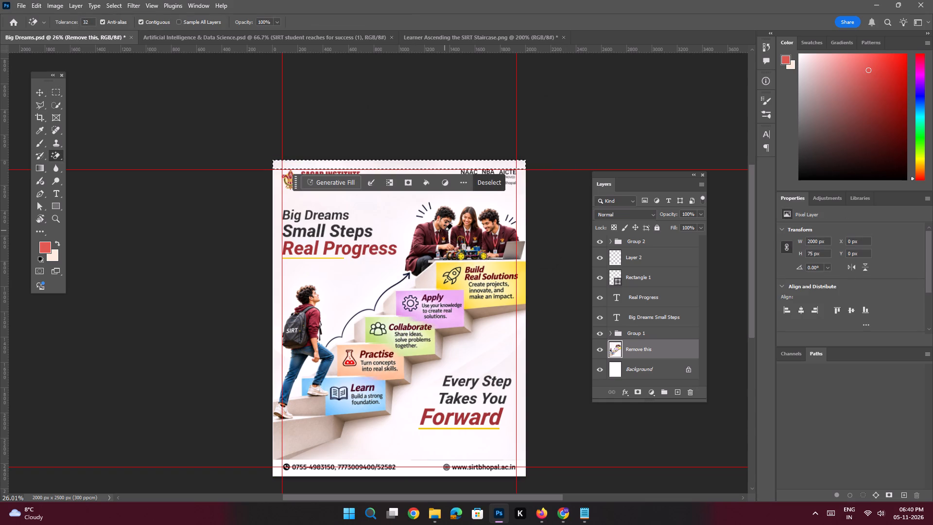
key(ctrl+d)
Save the updated Big Dreams.psd.
key(ctrl+0)
key(ctrl+s)
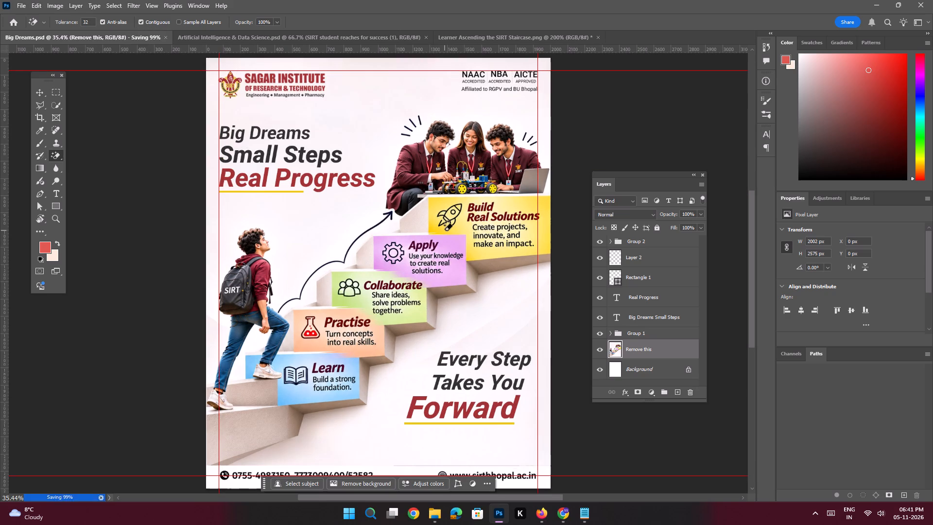
Export the poster as a 2000 × 2500 px PNG named Big Dreams into the DJ folder on the Desktop.
key(ctrl+alt+shift+w)
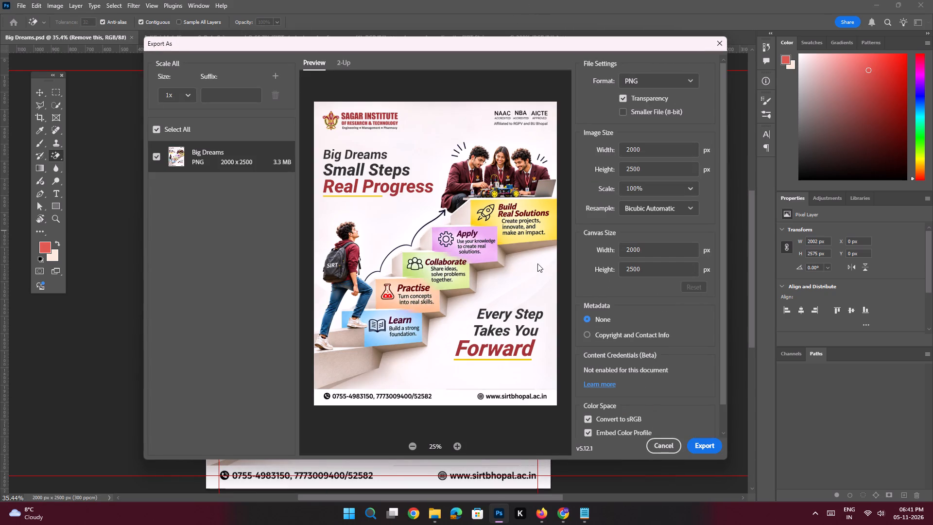
click(703, 445)
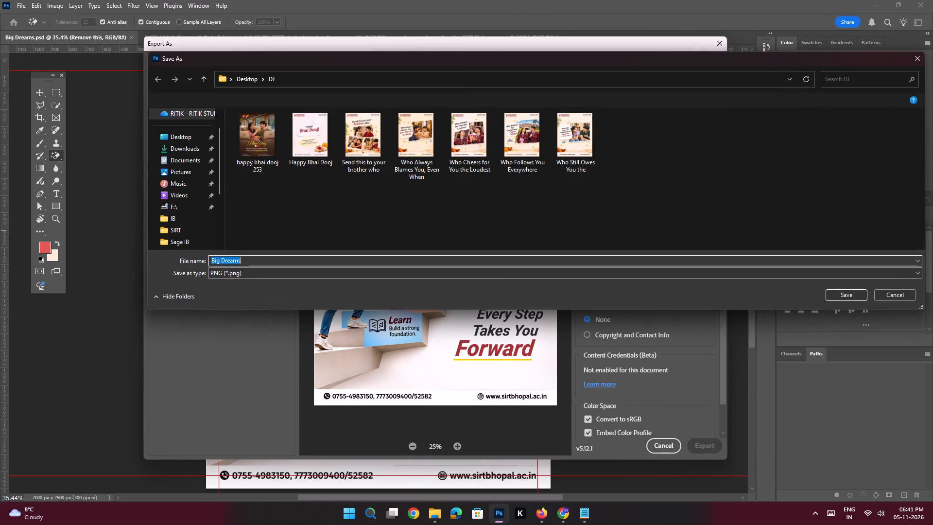
click(857, 290)
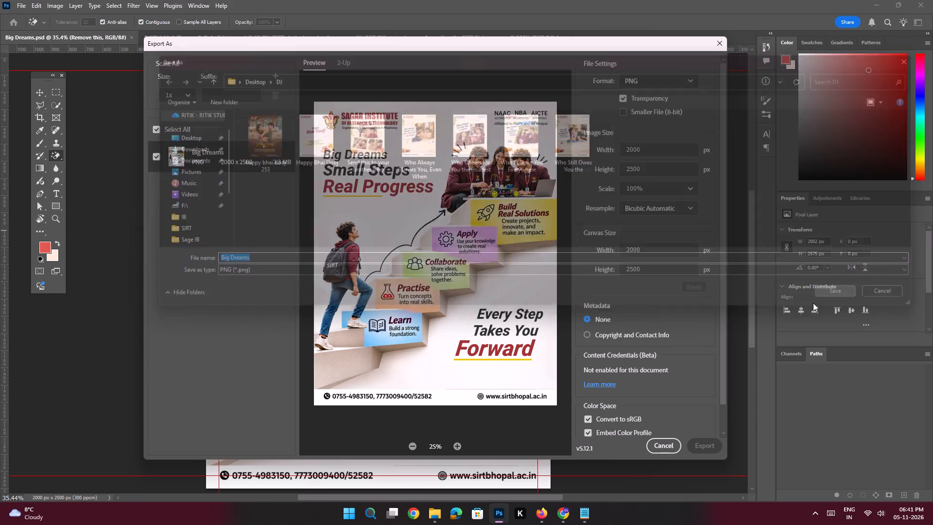
Check the work queue in Firefox, close the enlarged poster image in the ChatGPT chat in Chrome, and return to Firefox.
click(543, 514)
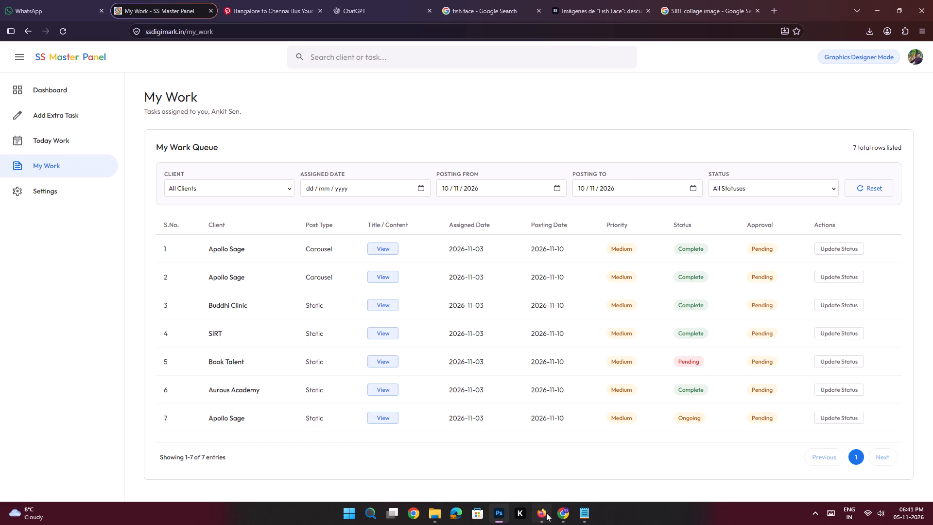
click(561, 514)
click(95, 198)
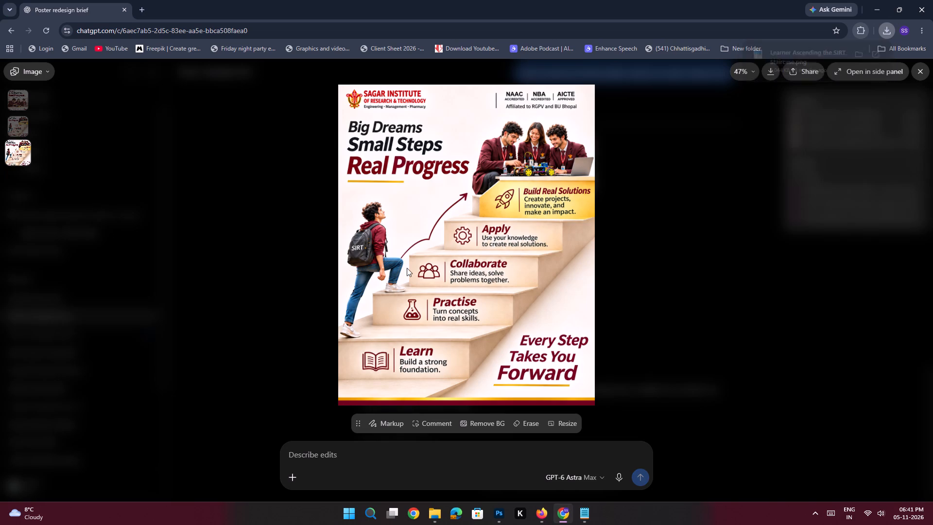
click(538, 515)
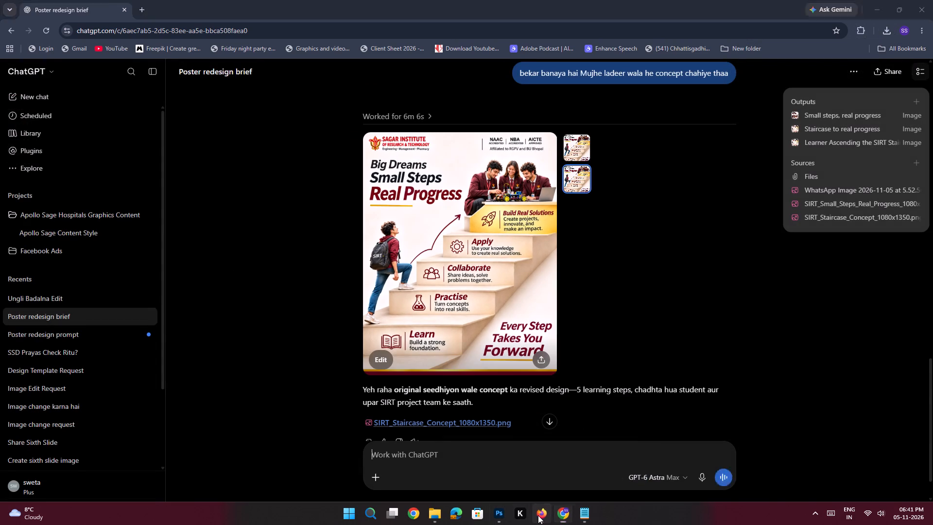